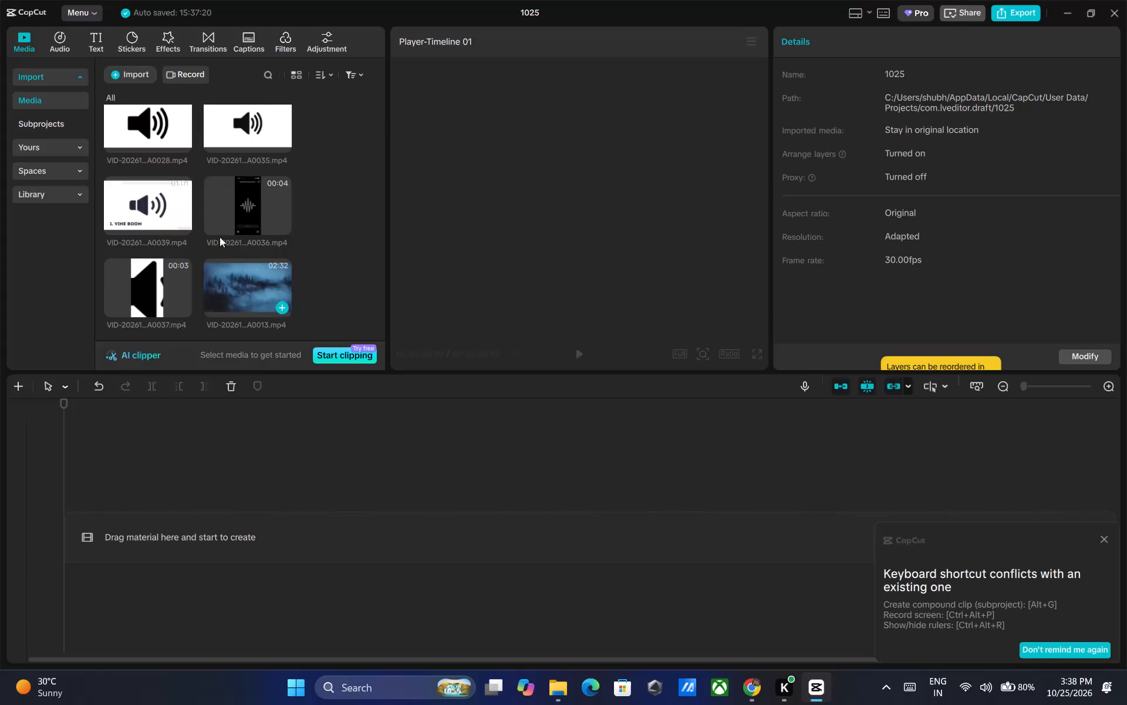
scroll(177, 190, up, 5)
scroll(246, 199, up, 5)
click(147, 78)
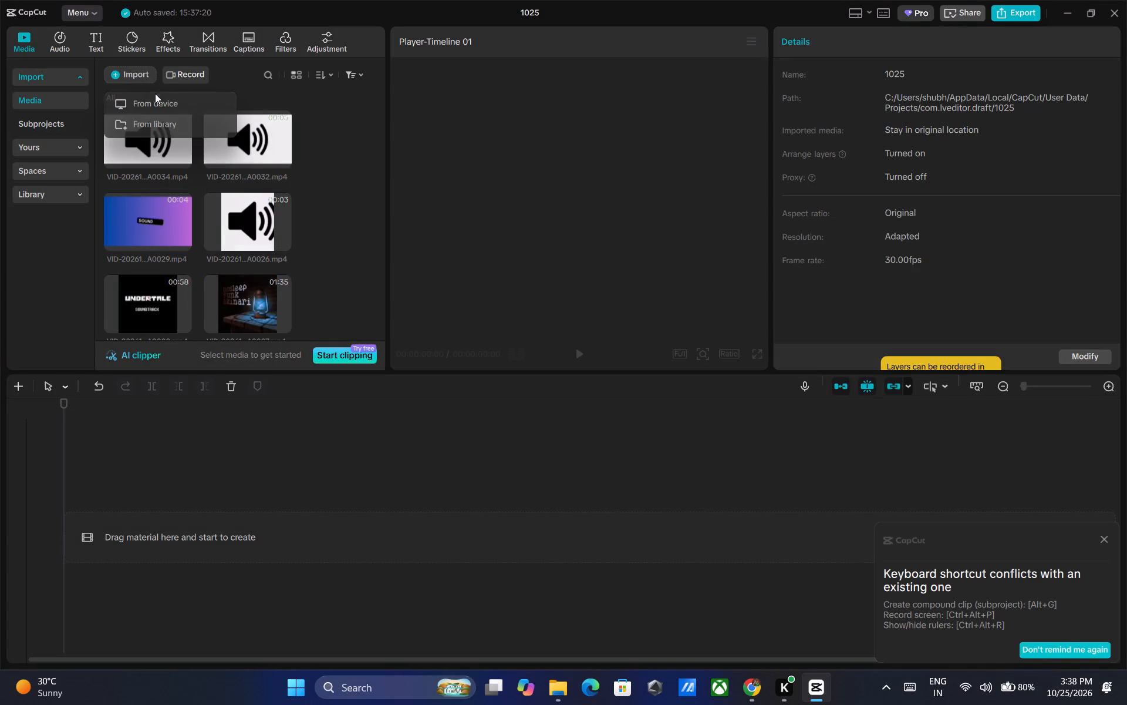
click(161, 102)
scroll(694, 237, up, 3)
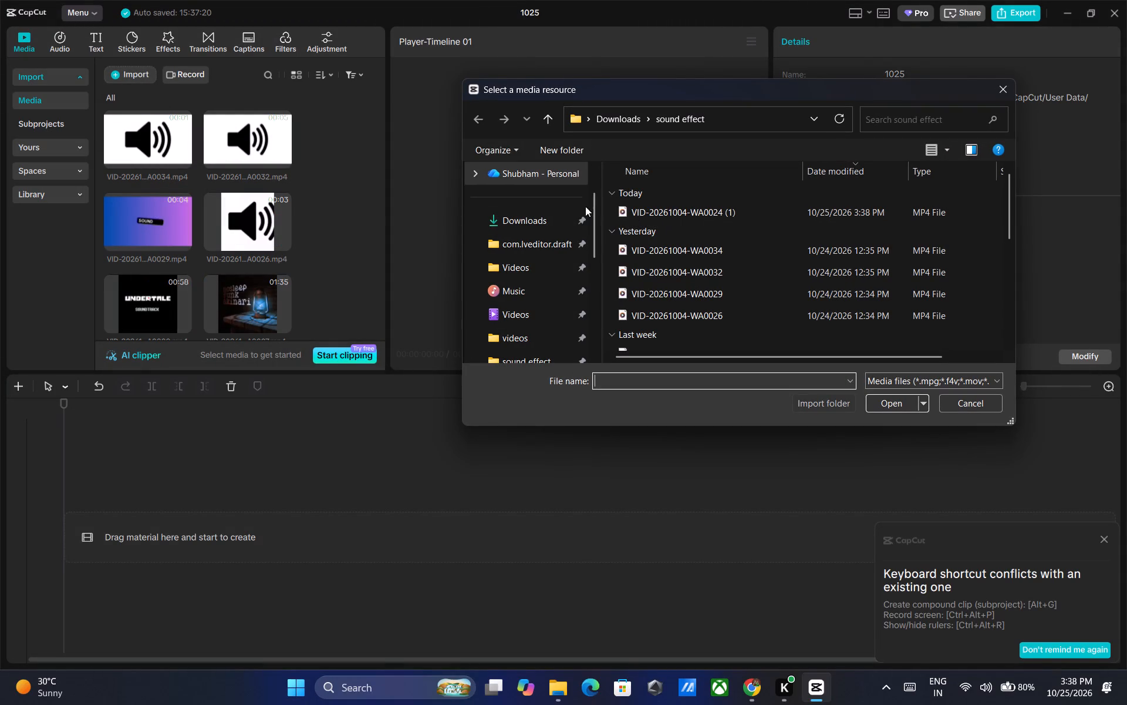
scroll(536, 304, down, 2)
click(547, 267)
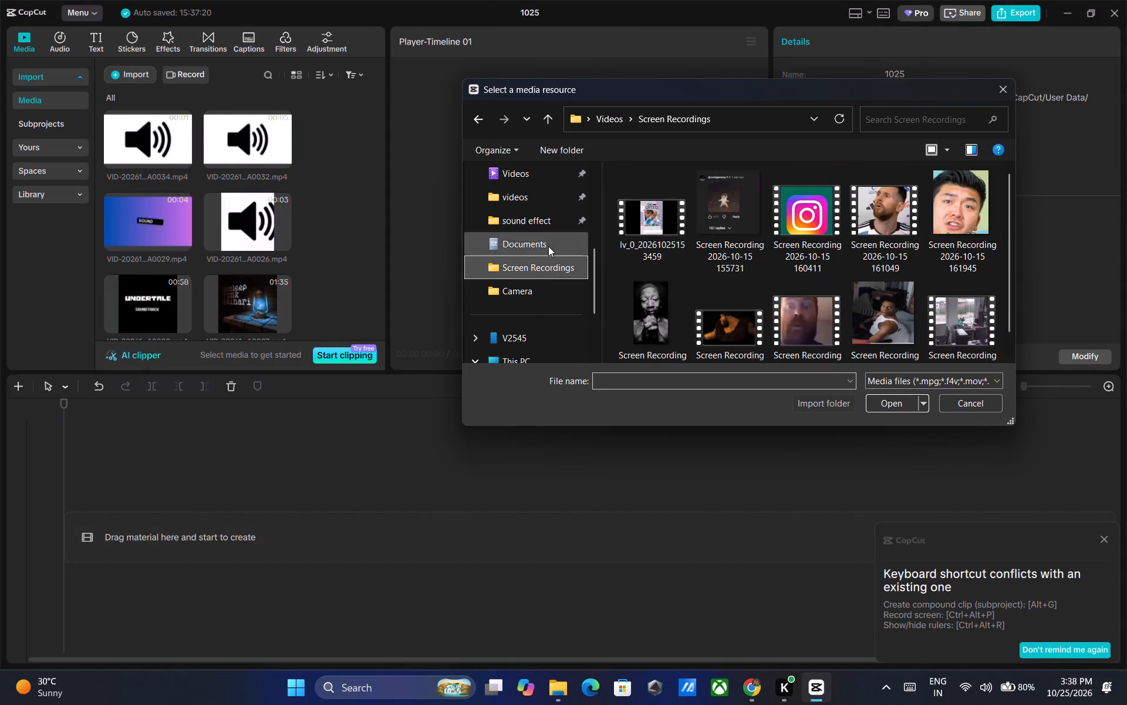
double_click(656, 207)
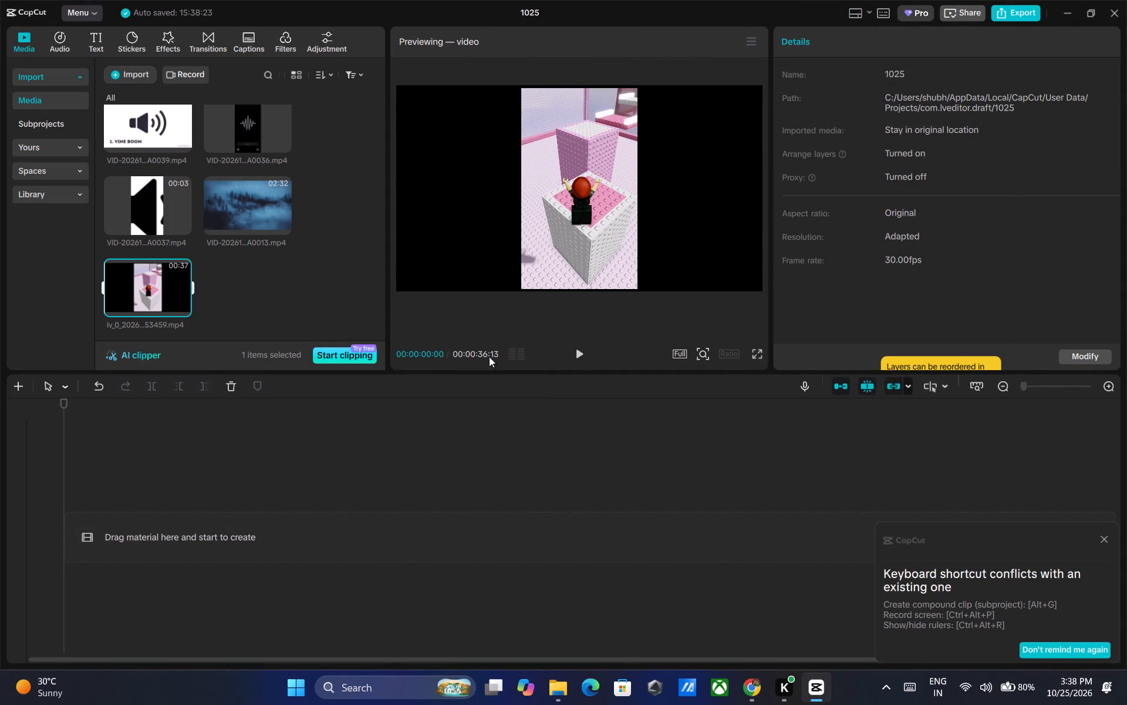
Preview the first seconds of the imported video in full screen and return to the editor.
double_click(578, 353)
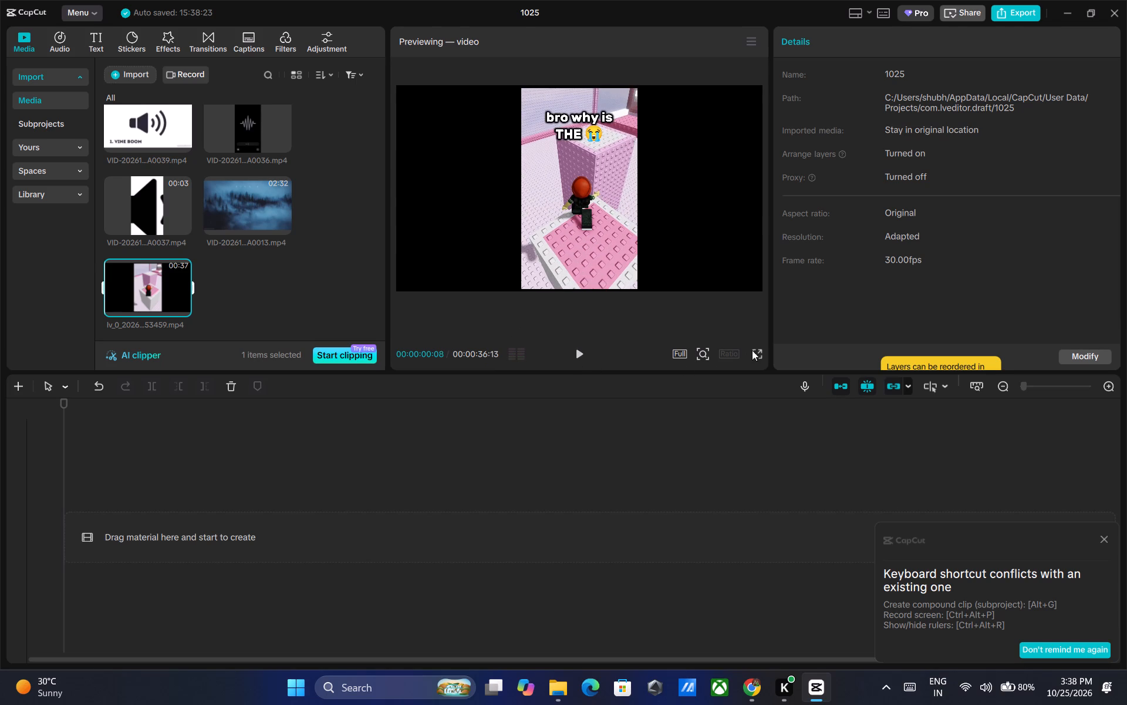
click(752, 350)
click(756, 357)
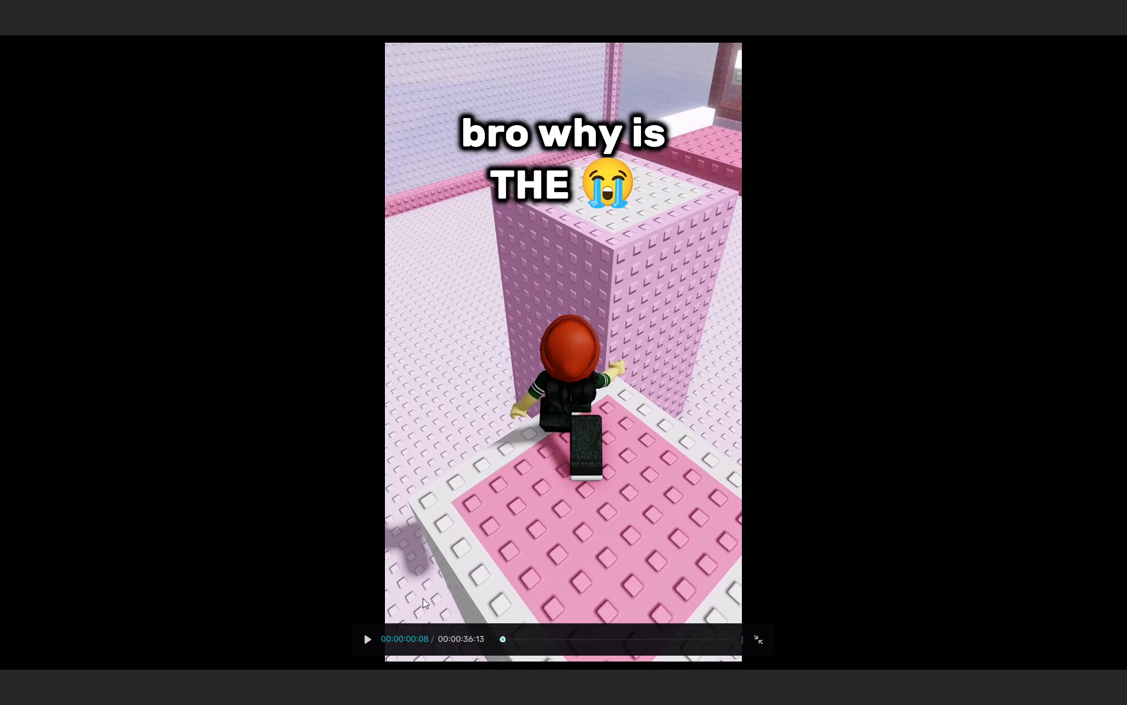
click(367, 635)
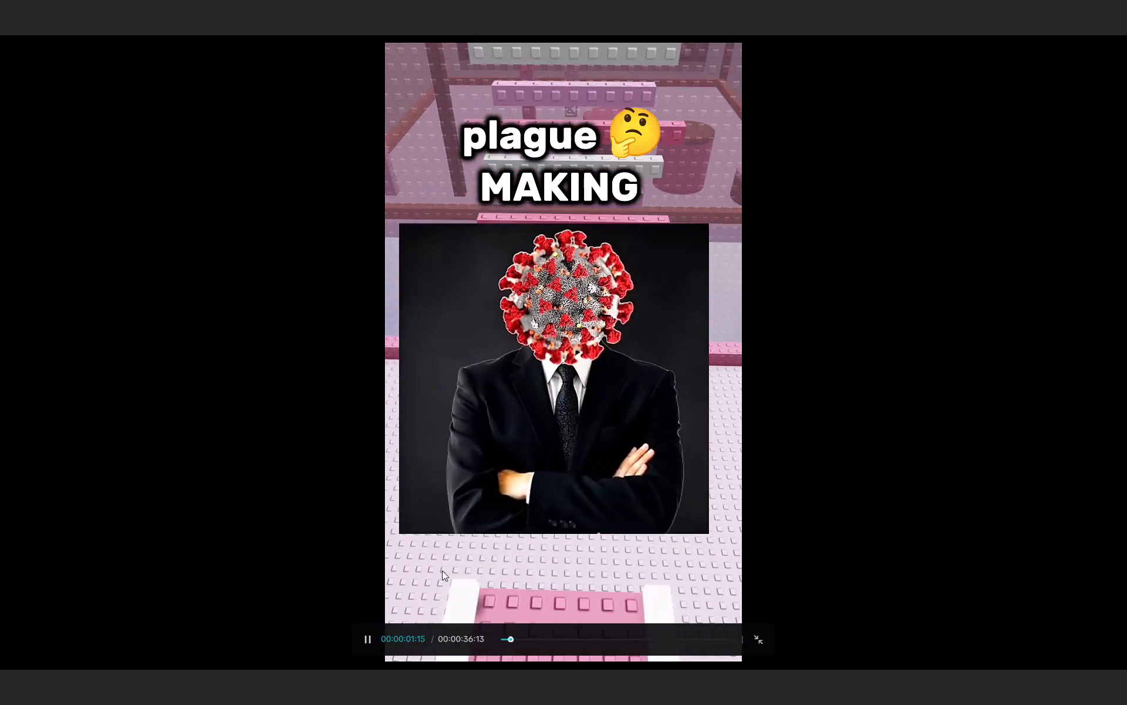
click(363, 637)
click(760, 640)
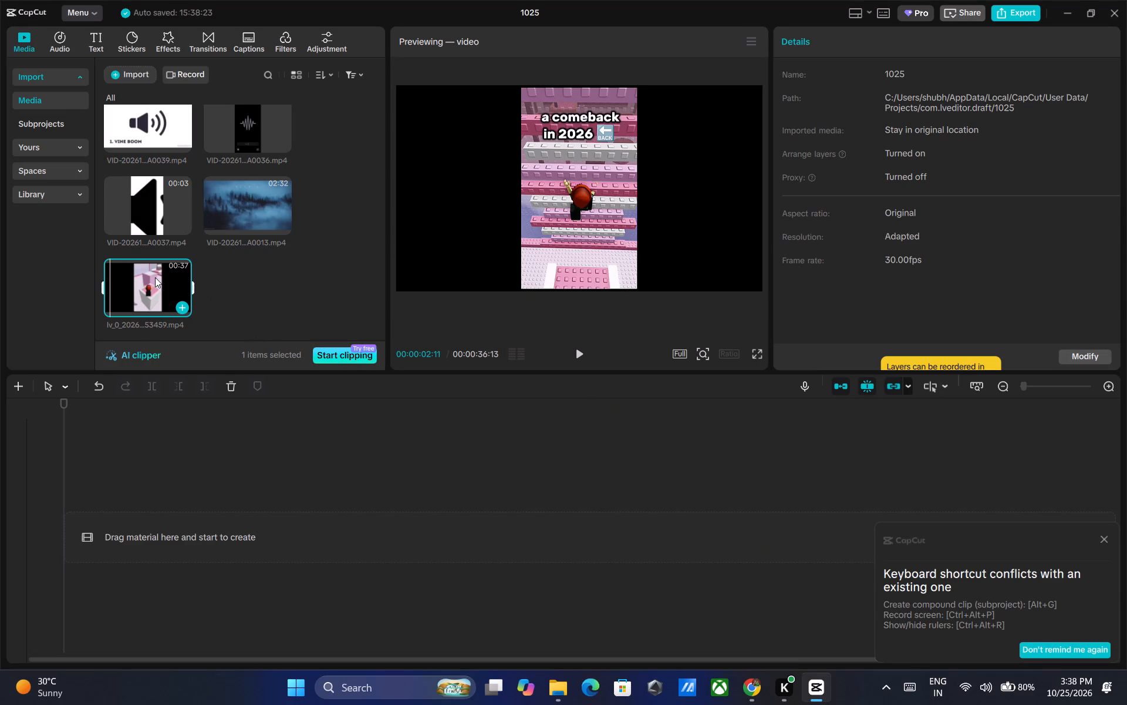
click(180, 310)
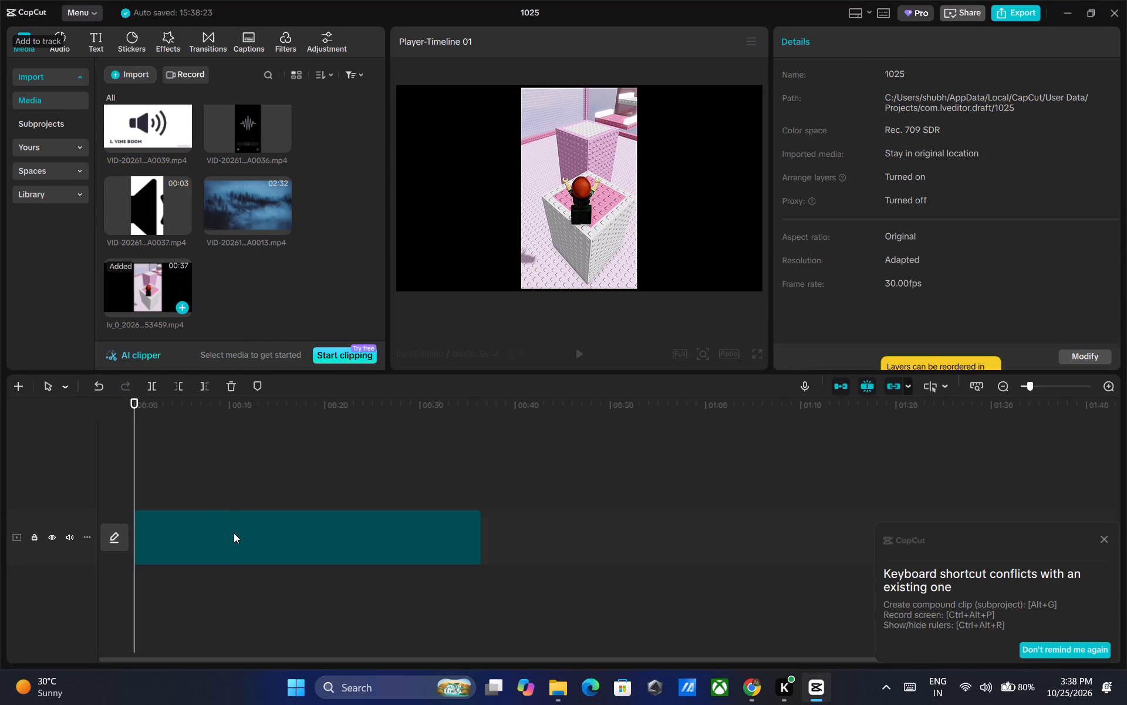
Look through the timeline clip's colour adjustment, basic video and face retouch settings.
click(234, 533)
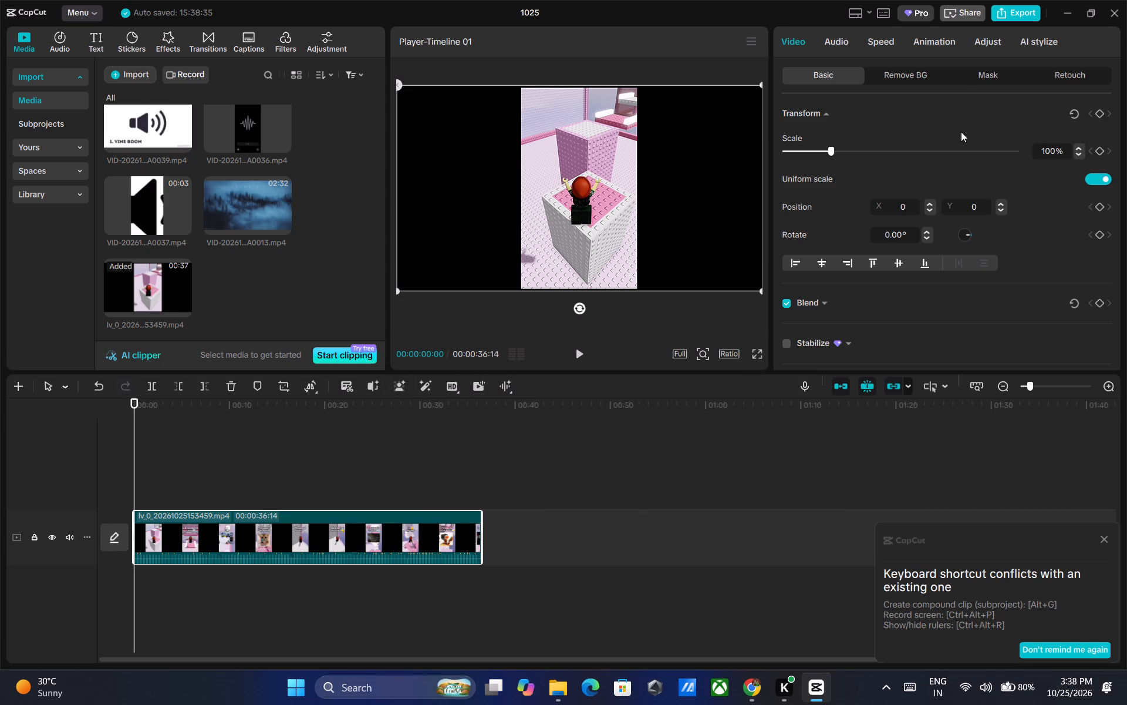
click(986, 39)
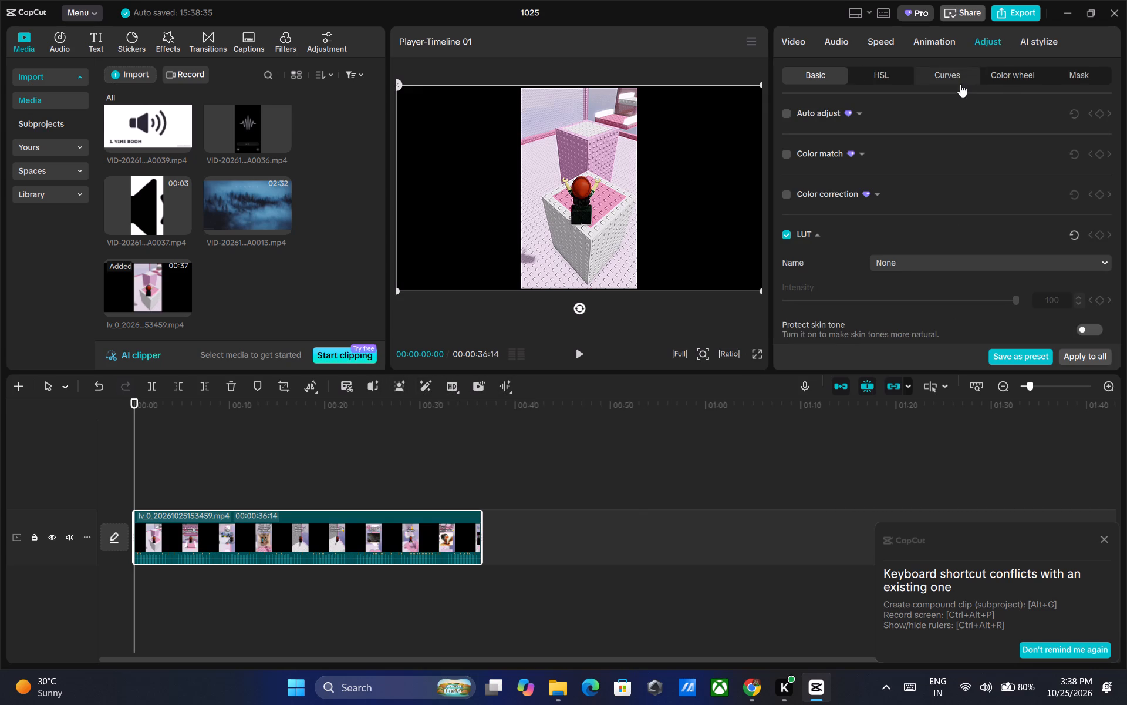
scroll(982, 194, down, 4)
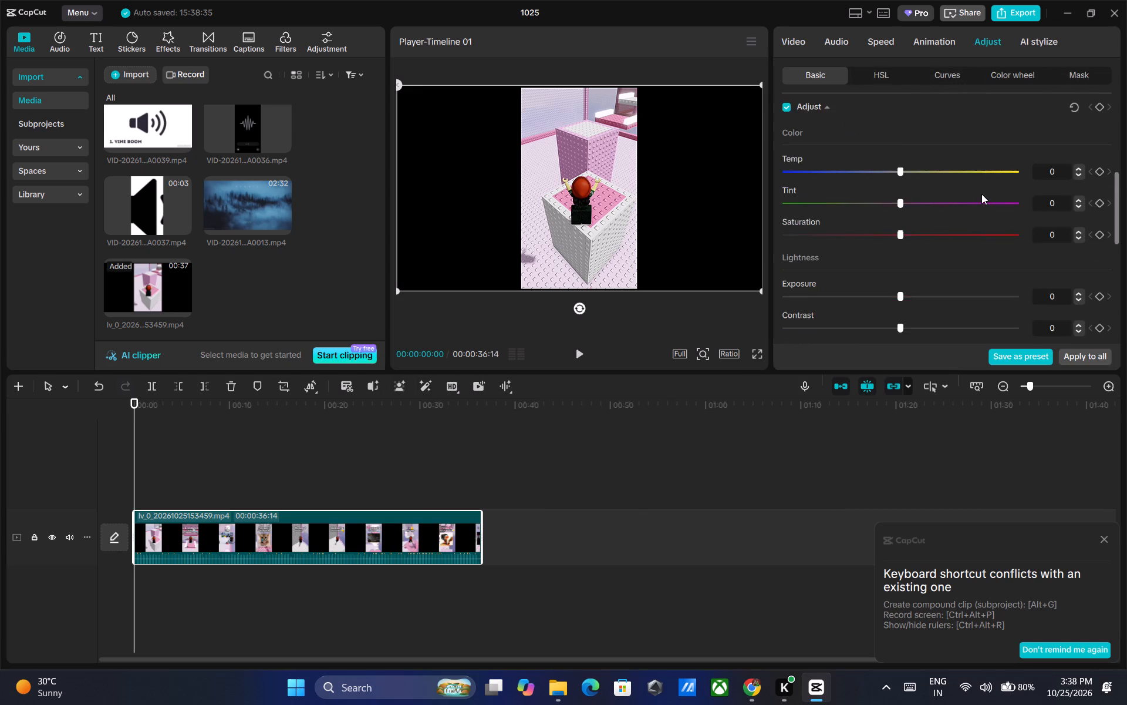
scroll(981, 194, down, 3)
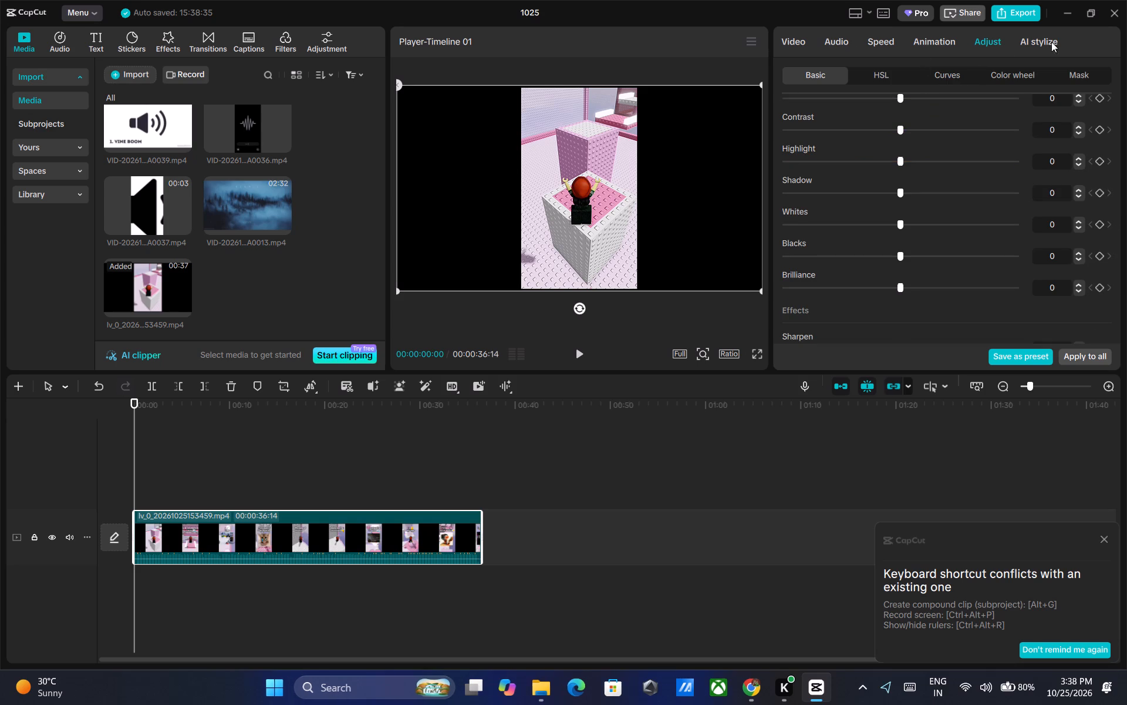
click(789, 42)
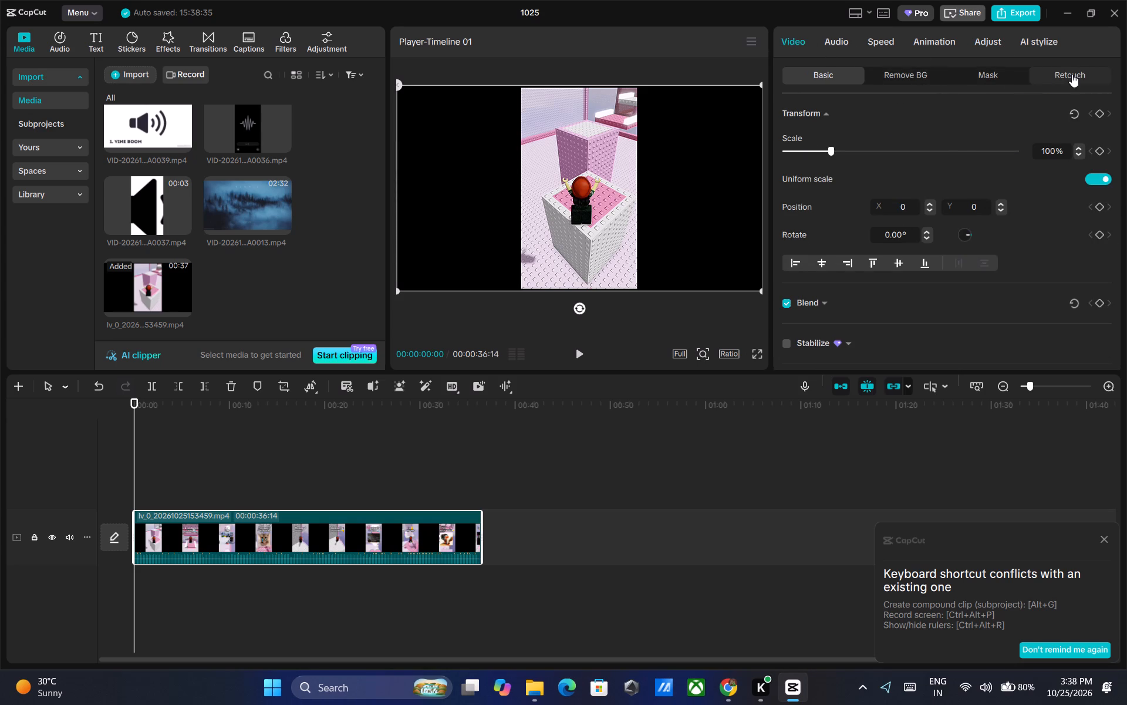
scroll(993, 120, down, 12)
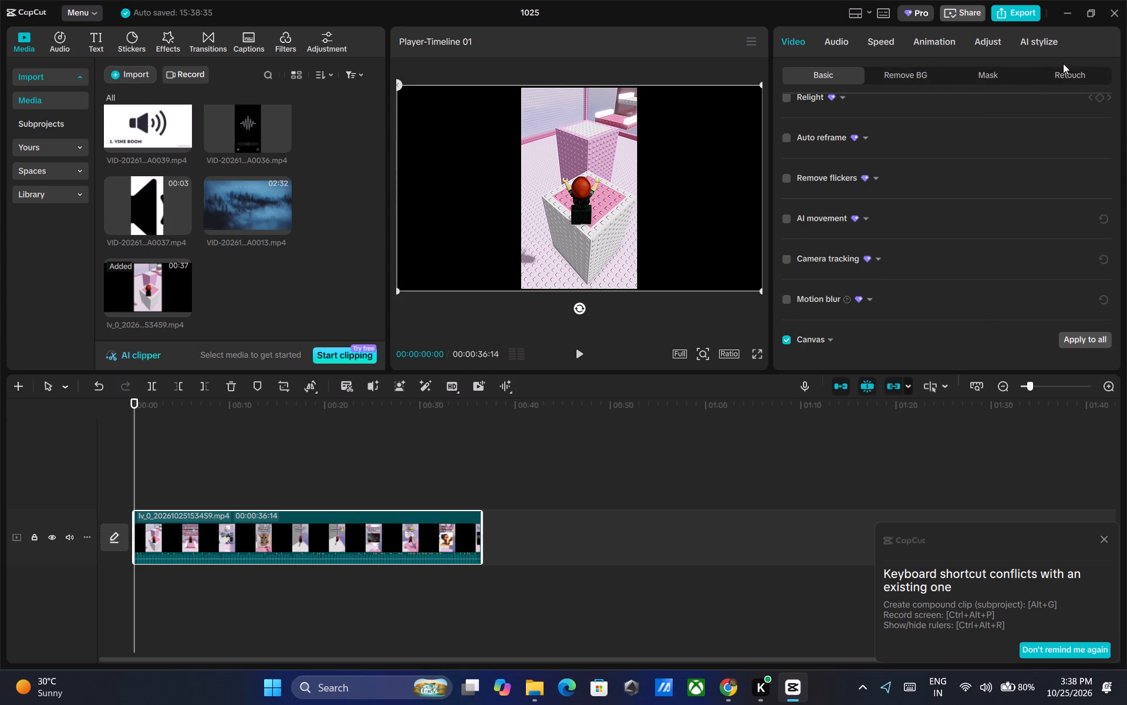
click(1059, 72)
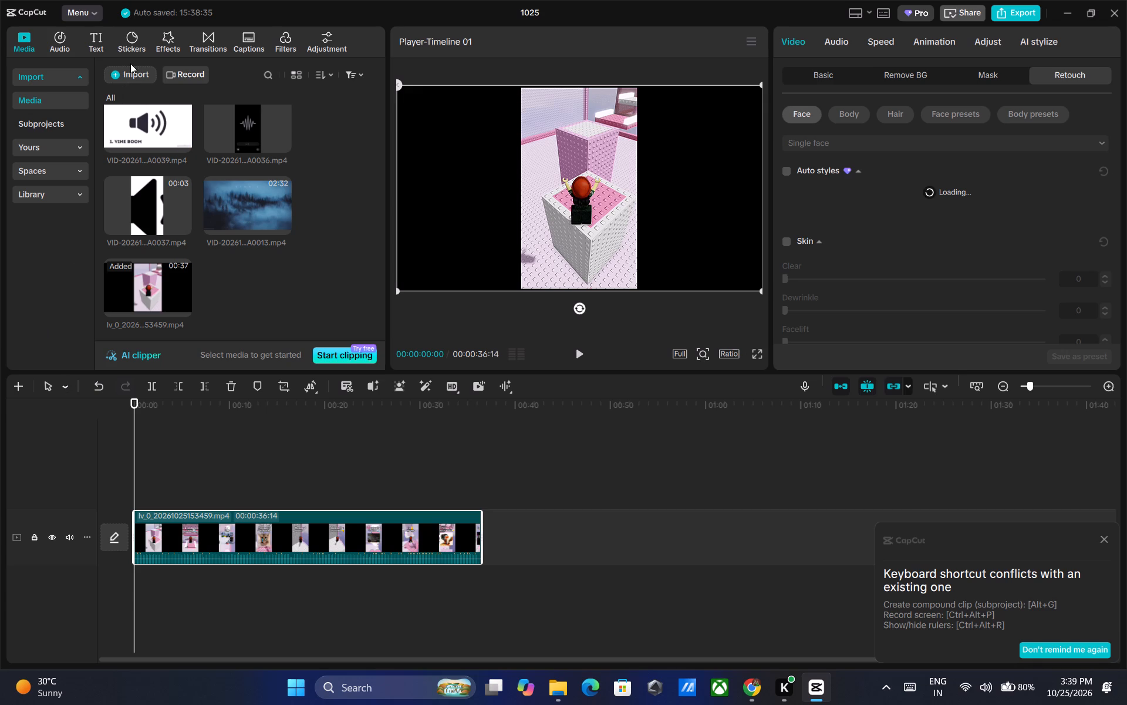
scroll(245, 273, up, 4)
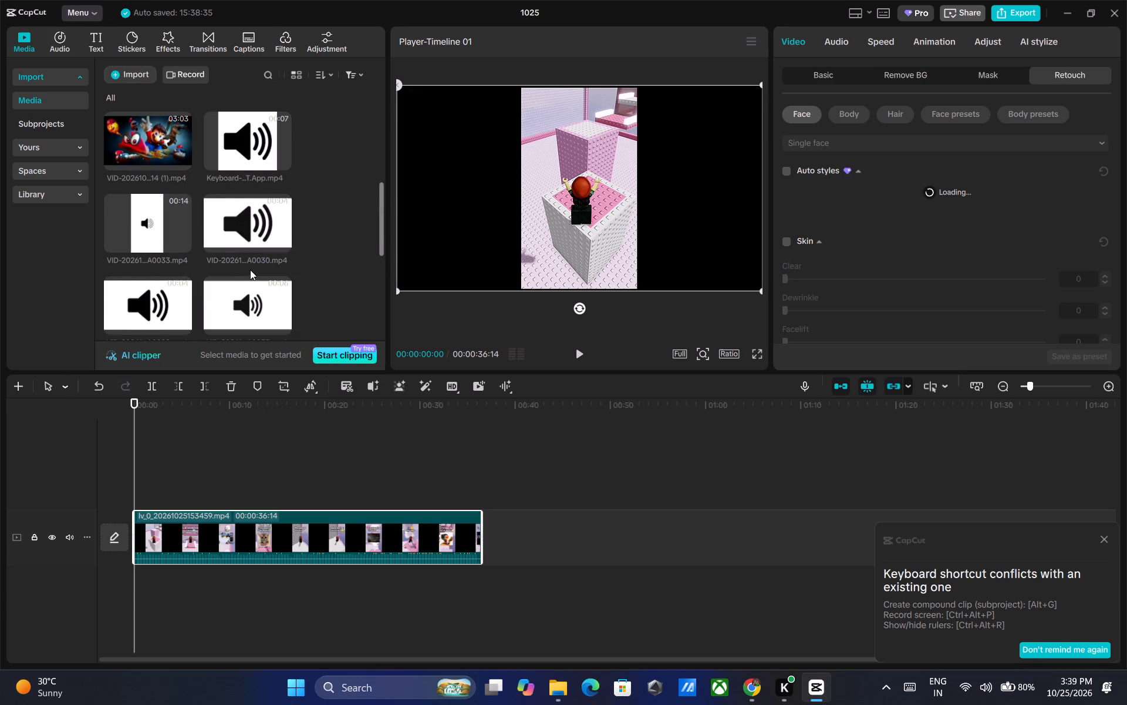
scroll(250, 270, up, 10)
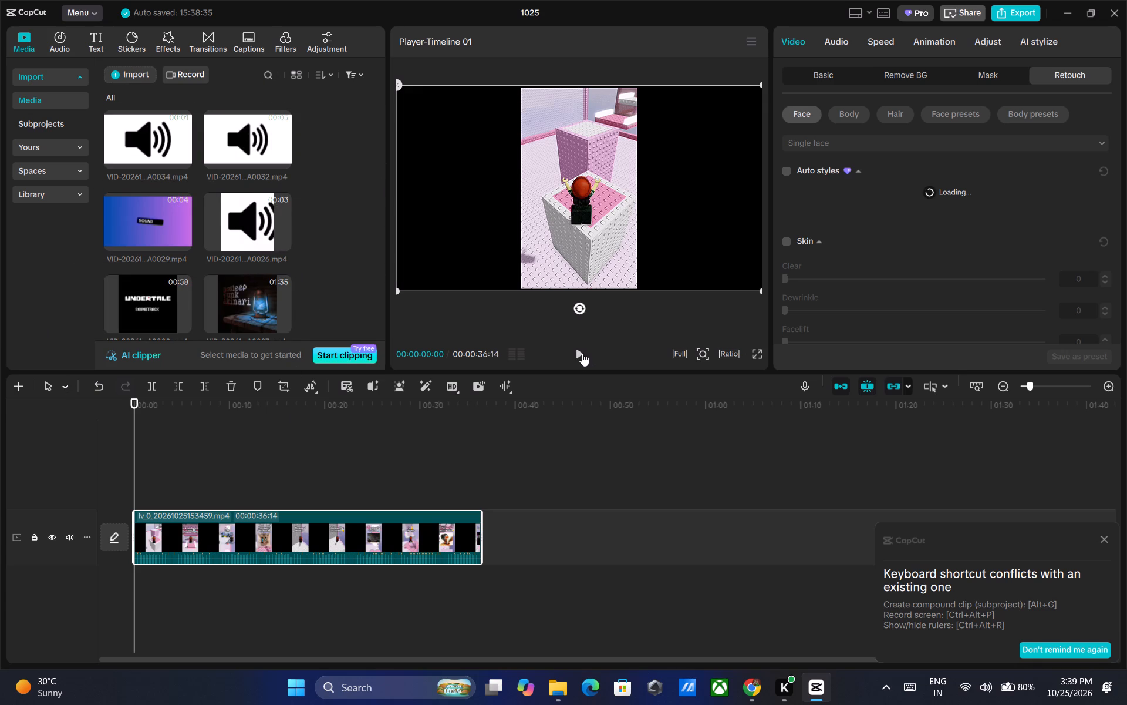
Split the timeline clip at 00:00:00:06 and delete the short opening piece before the cut.
double_click(582, 353)
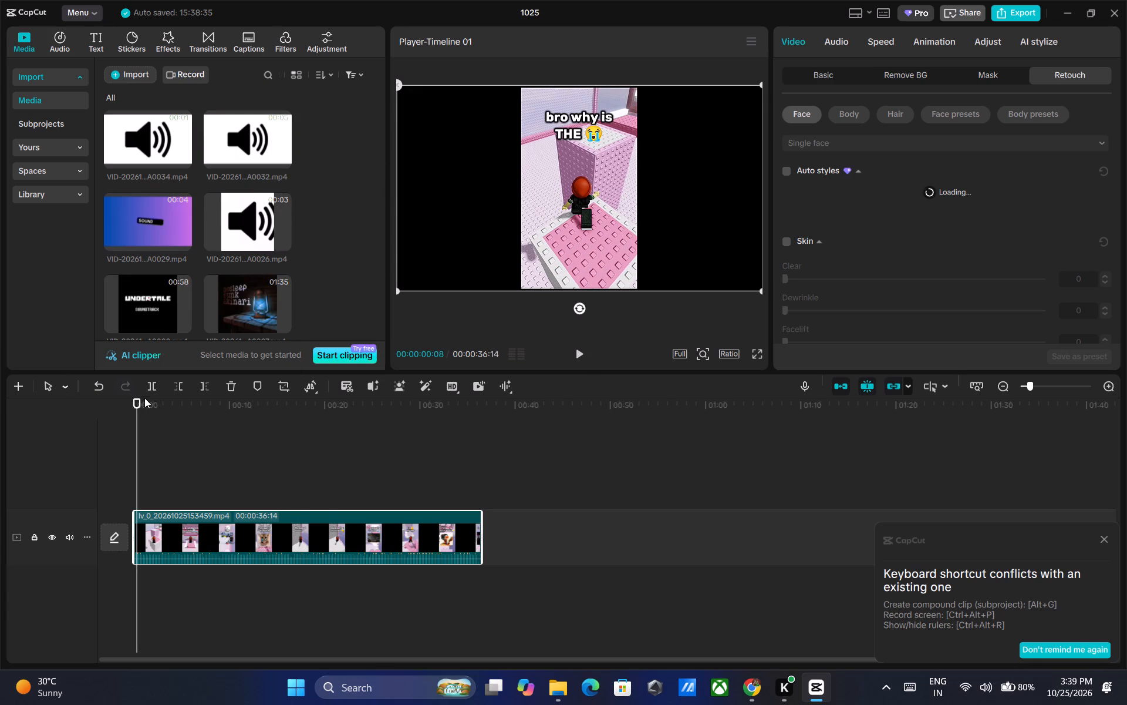
ctrl+scroll(286, 448, up, 6)
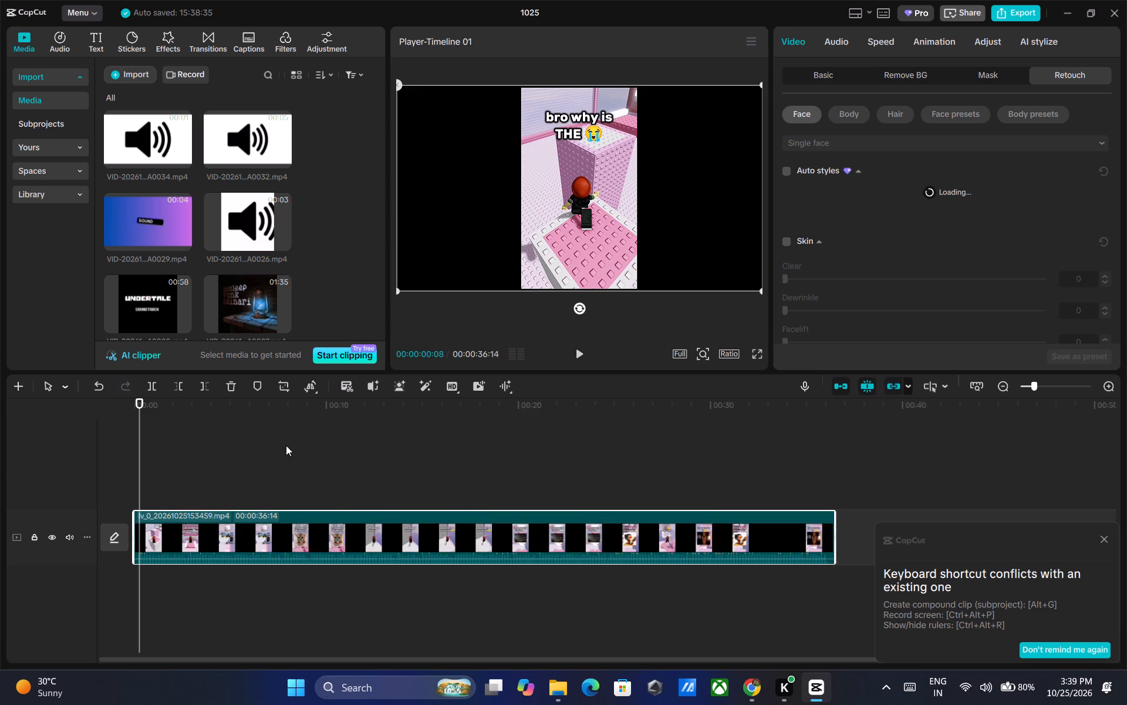
ctrl+scroll(286, 445, up, 14)
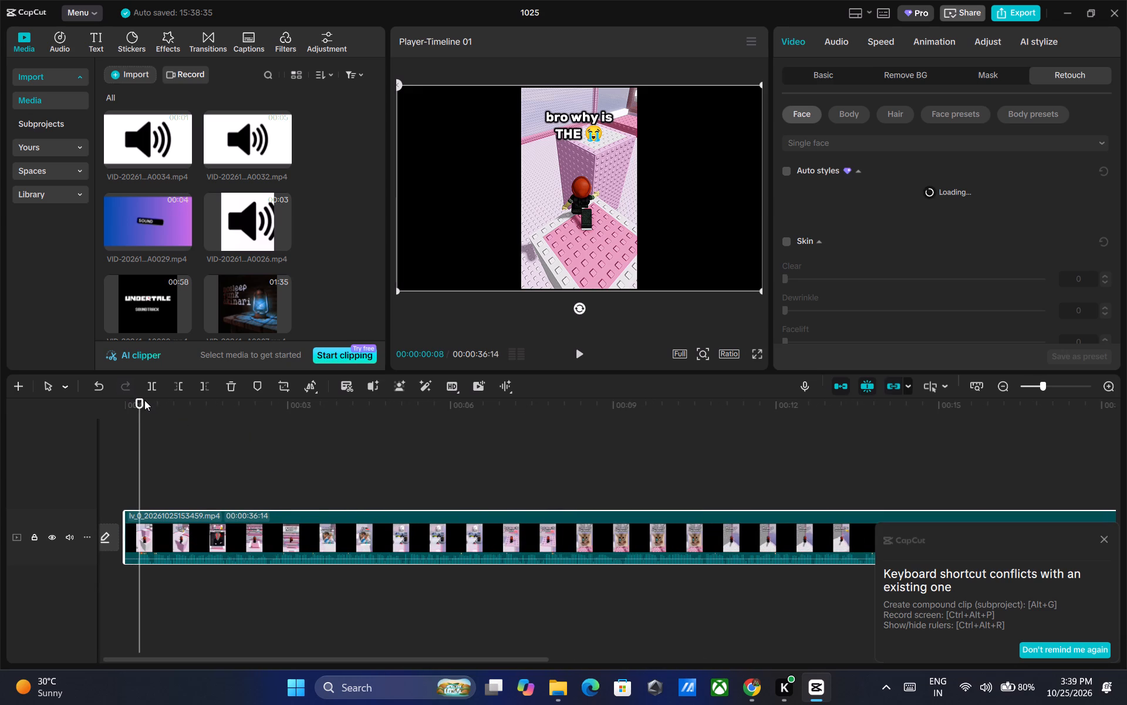
click(140, 400)
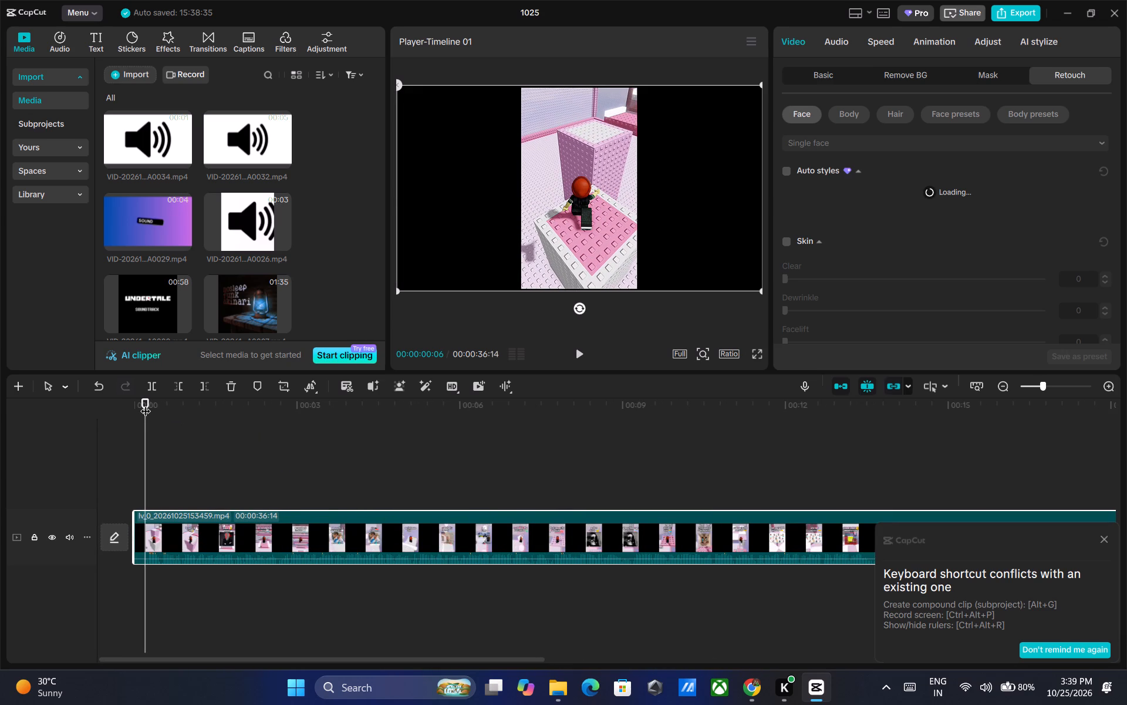
key(ctrl+b)
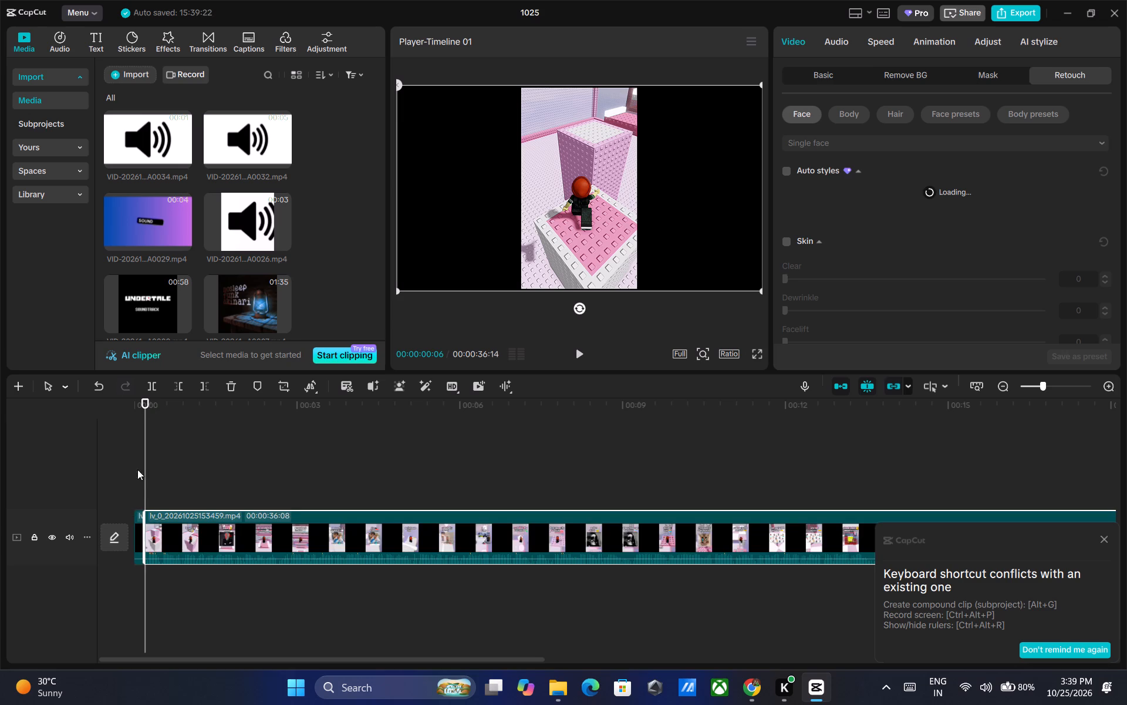
click(139, 529)
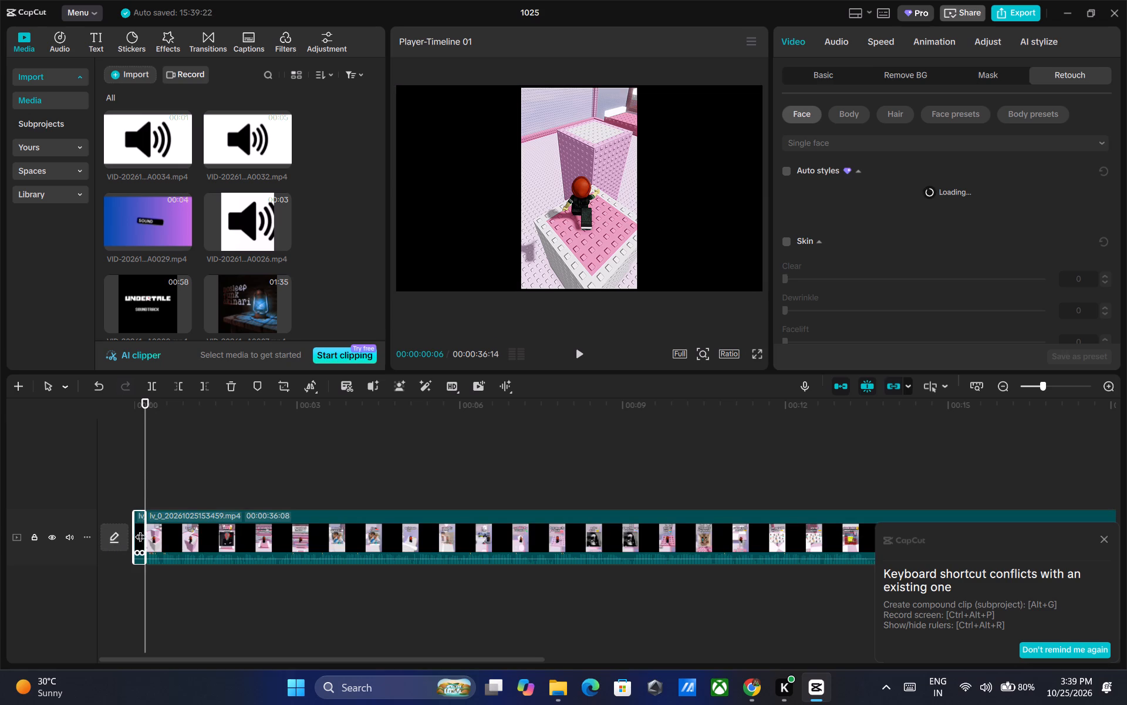
key(Delete)
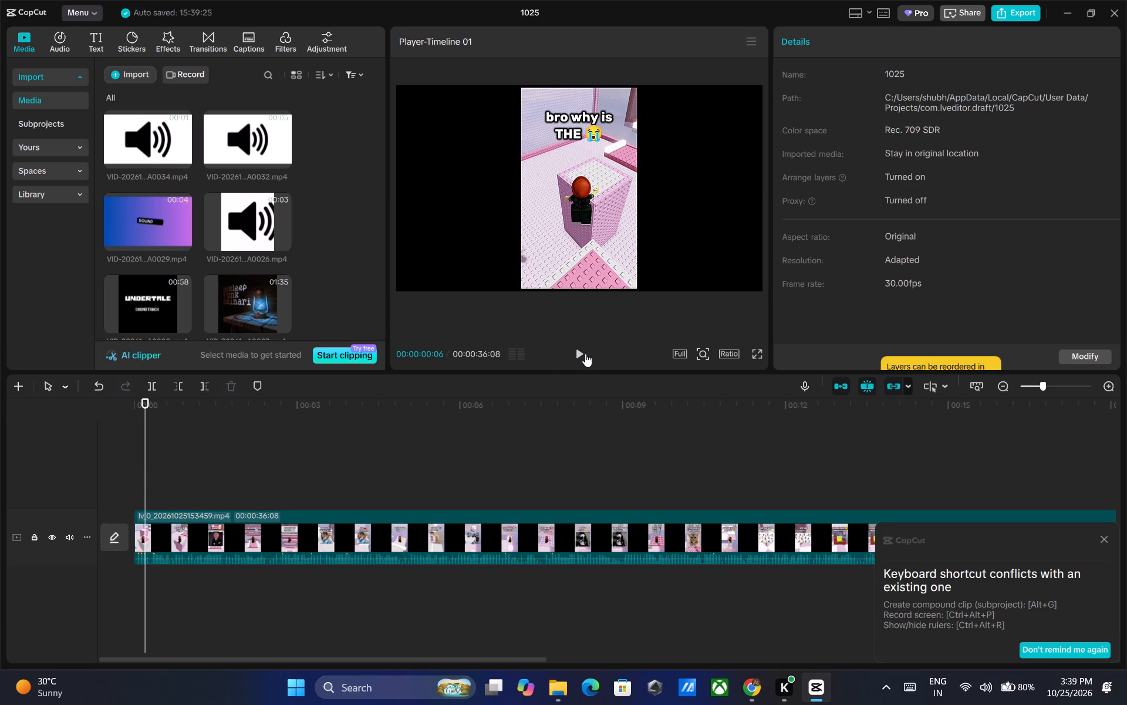
Play the start of the trimmed clip up to about one second to check the cut.
click(585, 354)
click(585, 354)
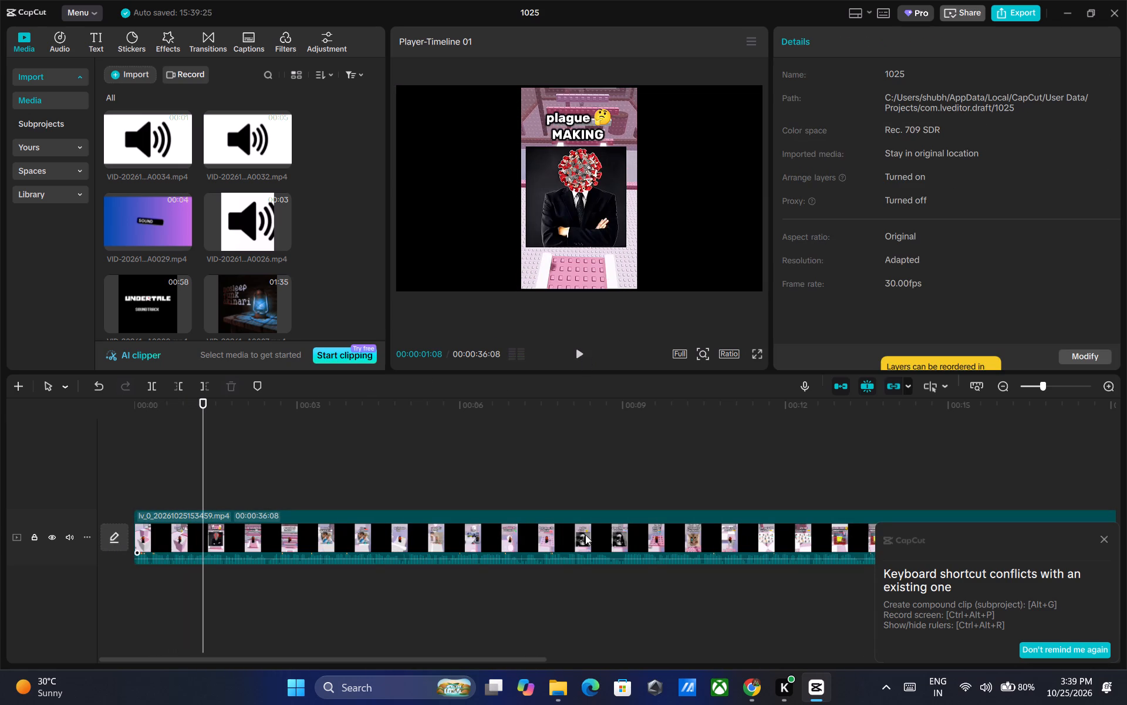
Raise the timeline clip's audio volume to 5.5 dB.
click(585, 533)
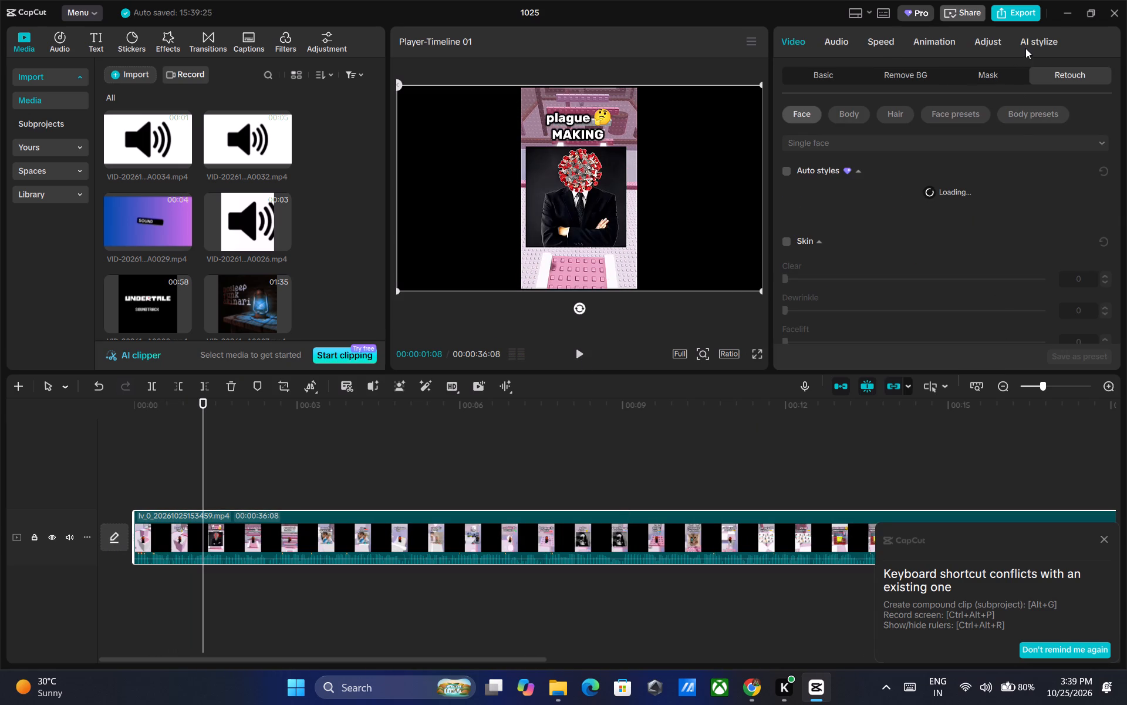
scroll(955, 112, up, 4)
click(879, 40)
click(831, 40)
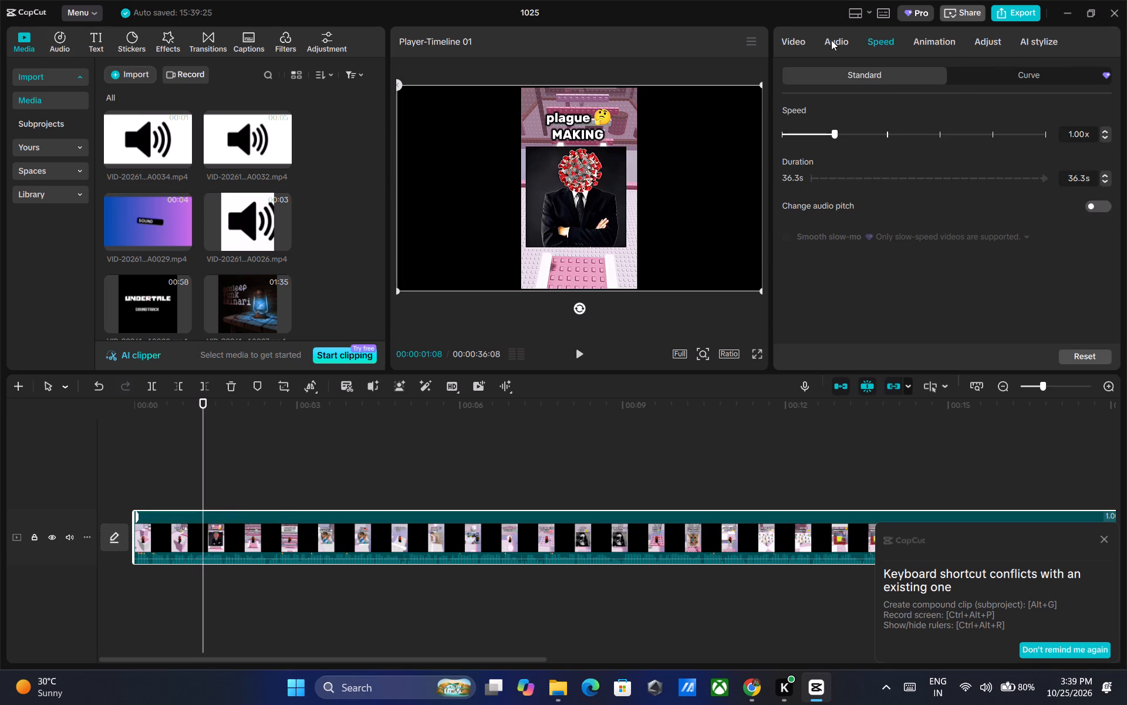
drag(957, 148, 963, 148)
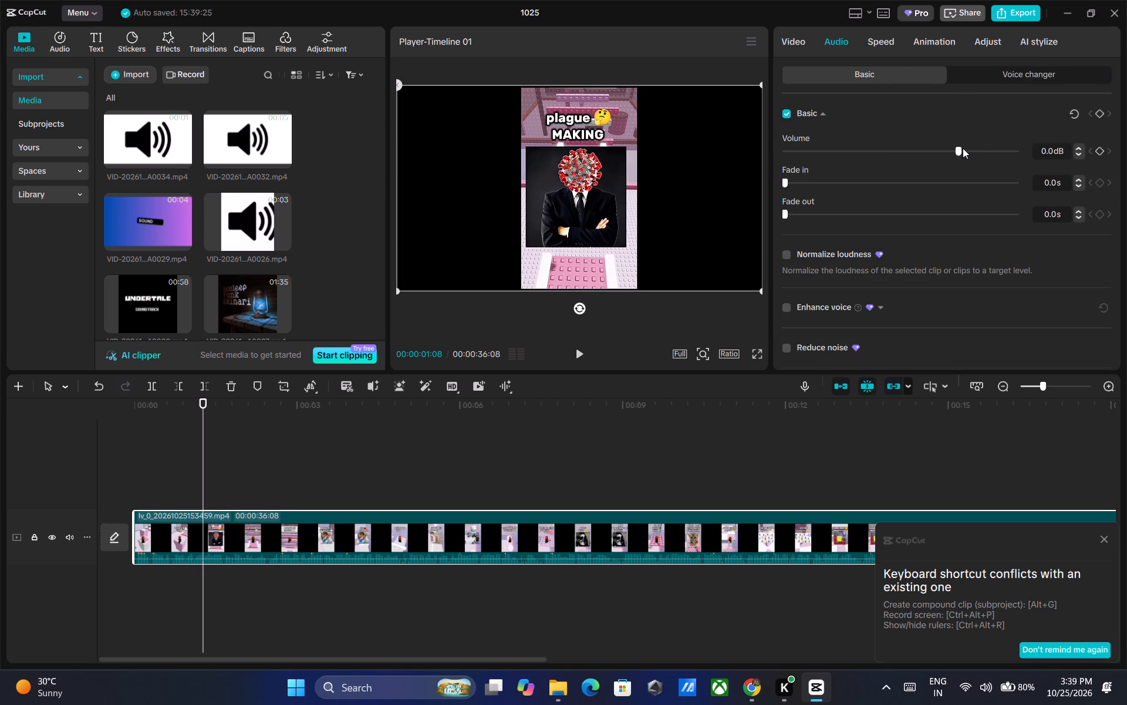
drag(963, 148, 971, 150)
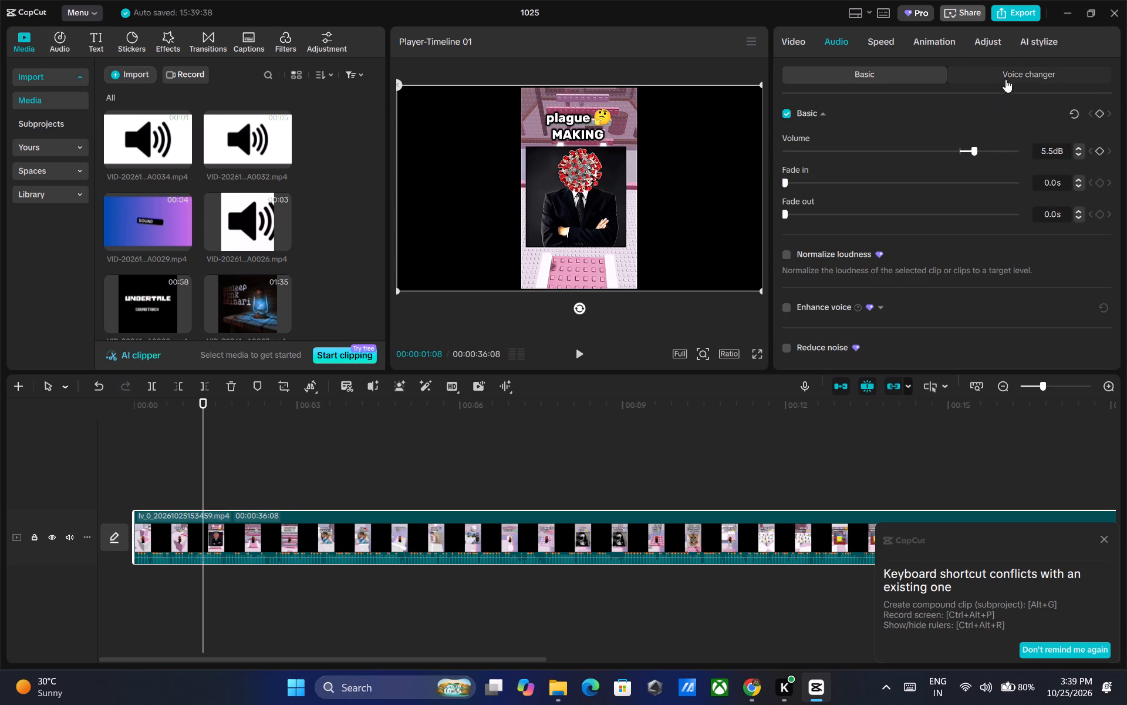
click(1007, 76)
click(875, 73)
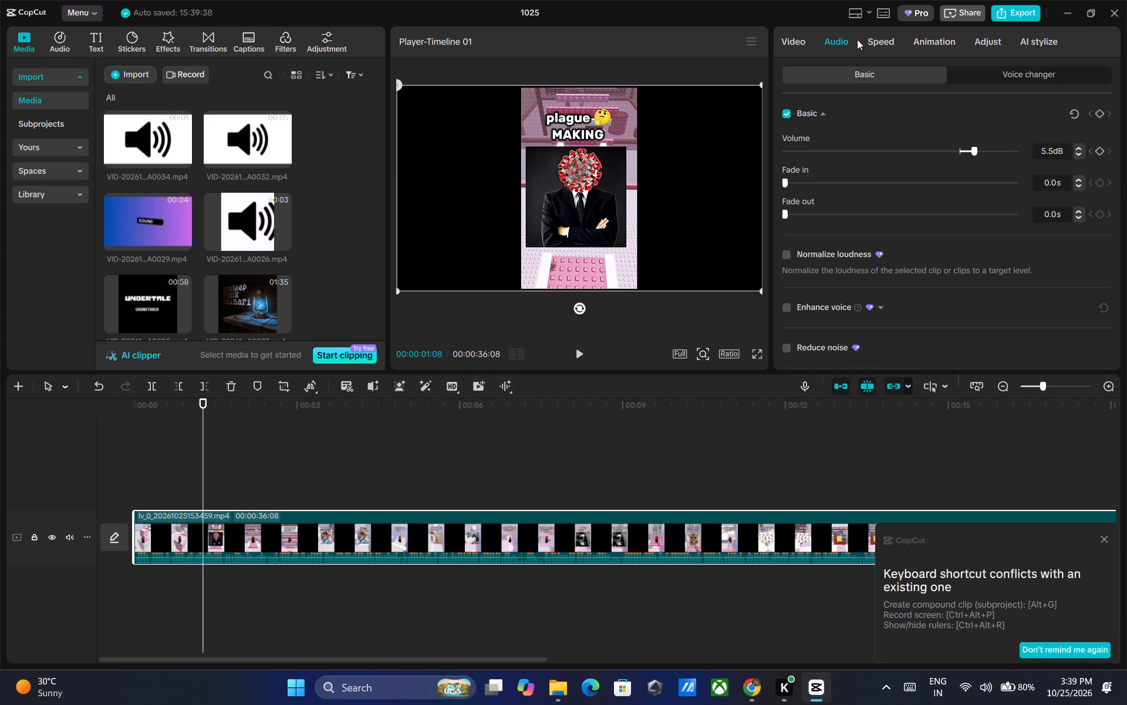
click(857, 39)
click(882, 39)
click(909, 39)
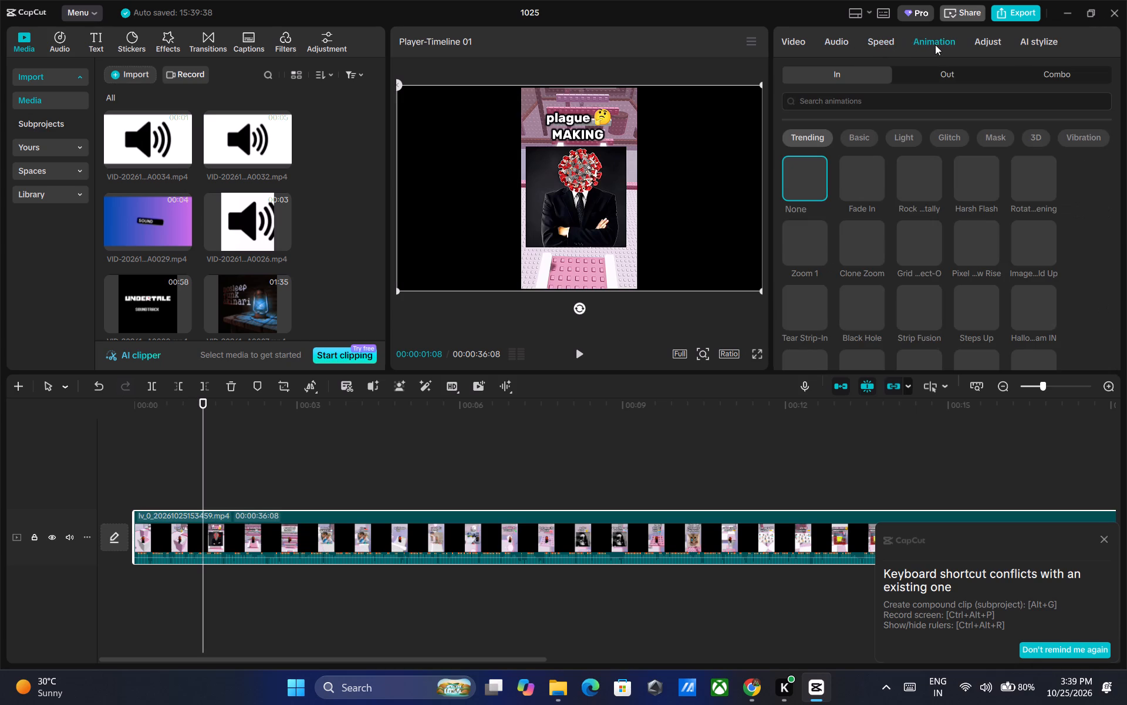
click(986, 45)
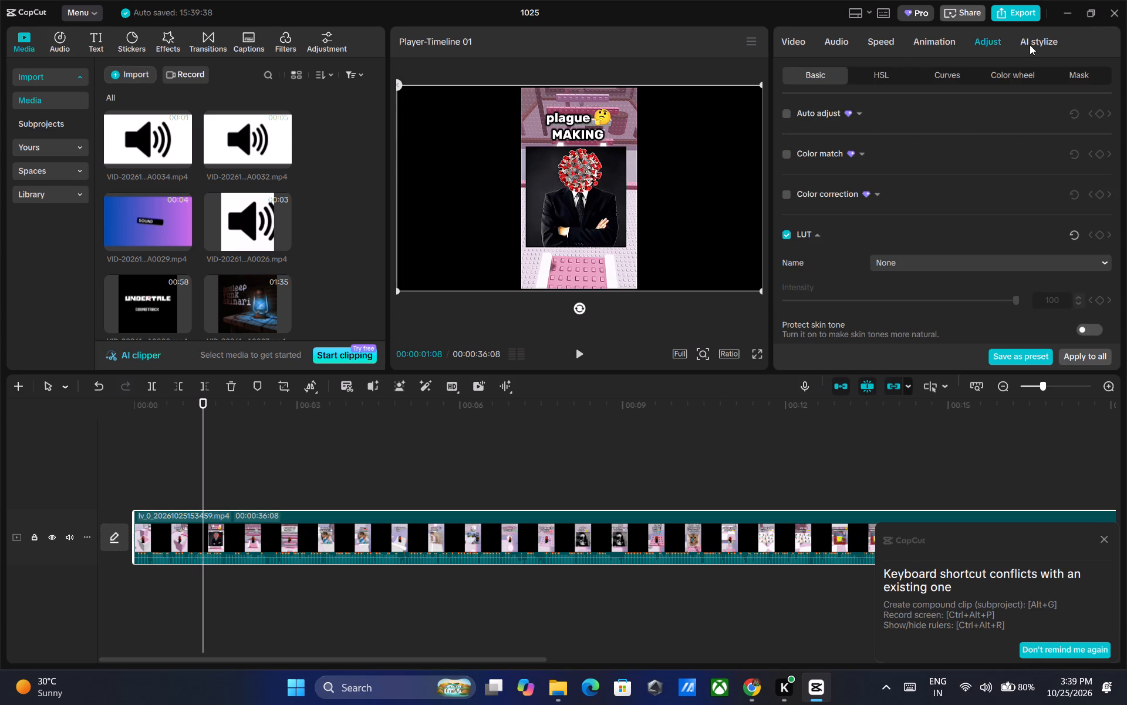
Apply the Fade In entrance animation and the Fade Out exit animation to the timeline clip.
click(927, 41)
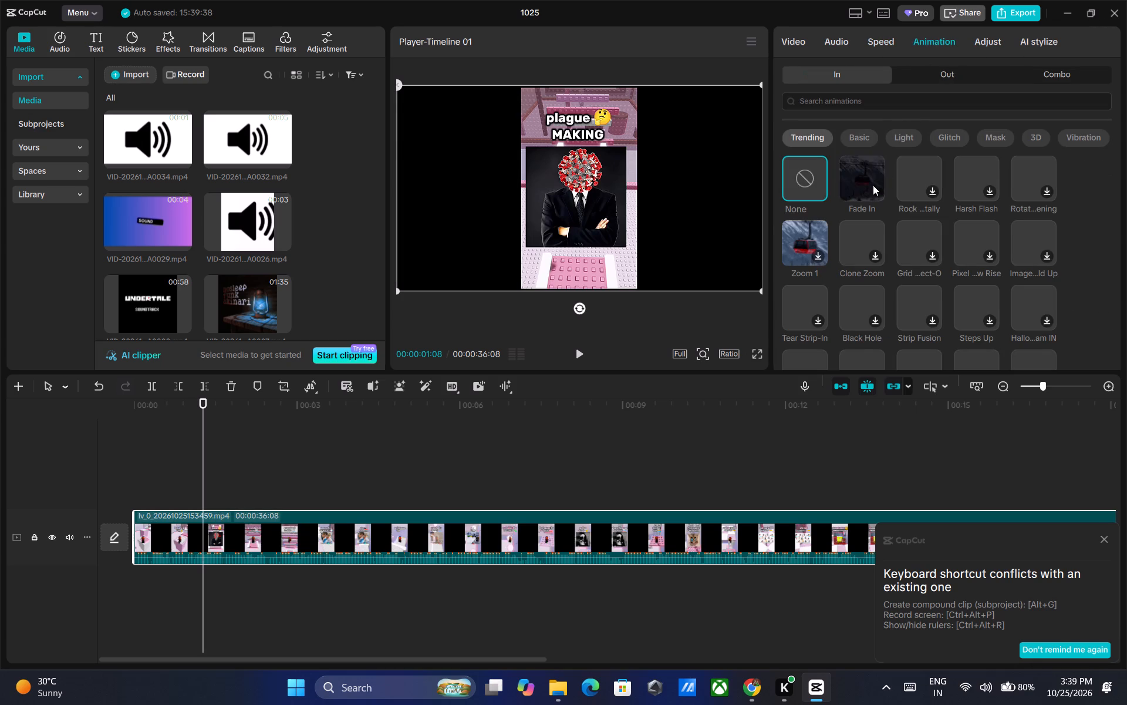
click(872, 185)
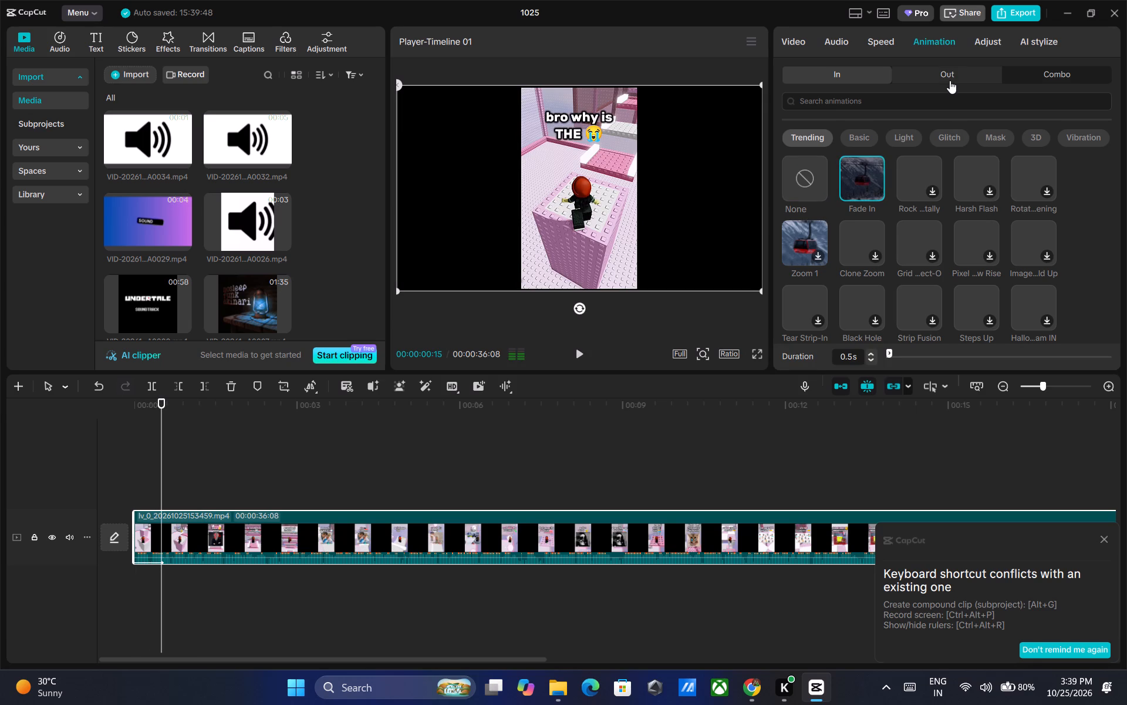
click(954, 75)
click(858, 182)
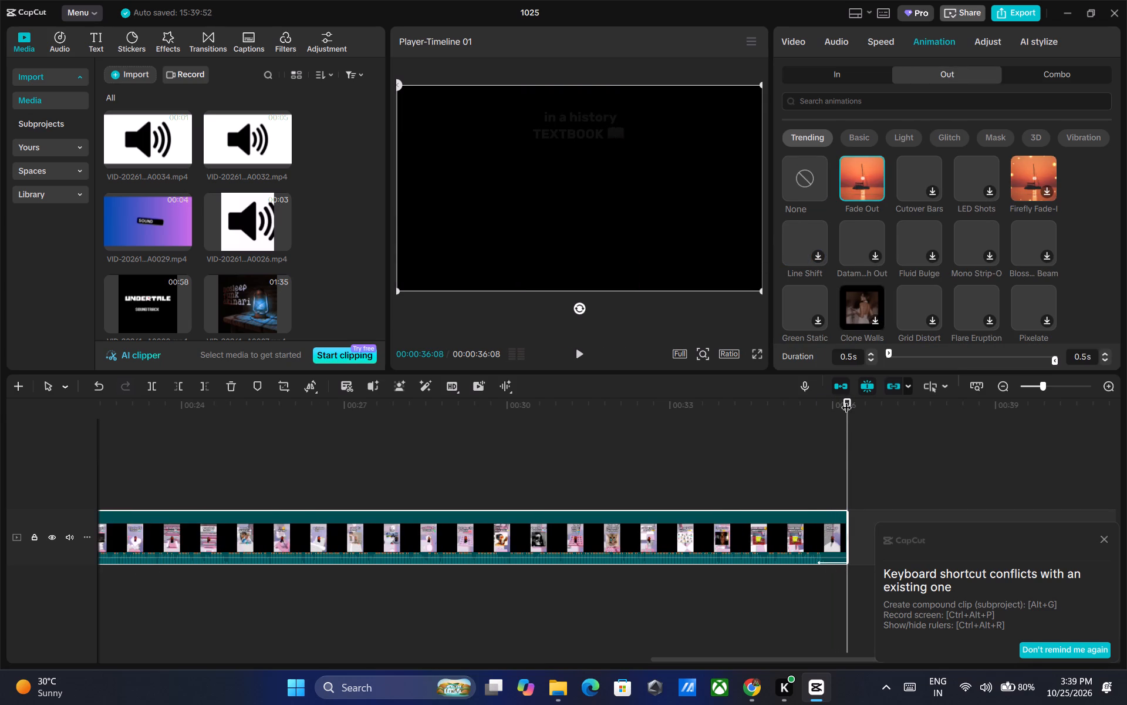
Return the playhead to the timeline start and dismiss the keyboard shortcut conflict notice.
drag(846, 400, 45, 319)
click(1104, 540)
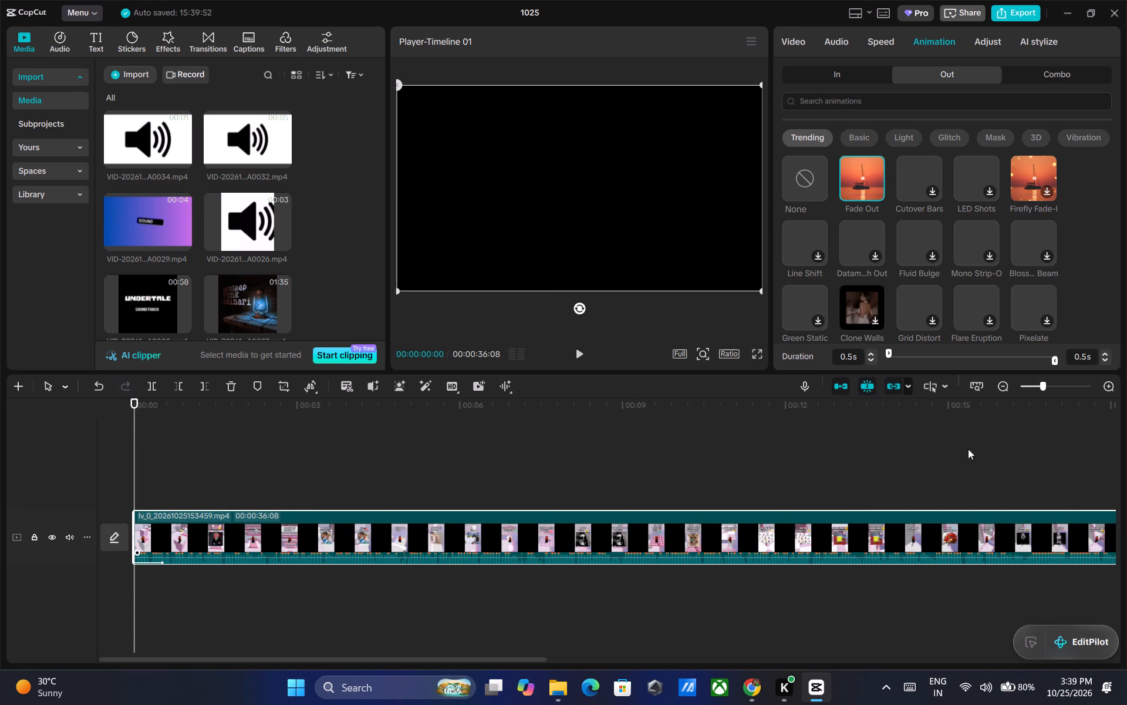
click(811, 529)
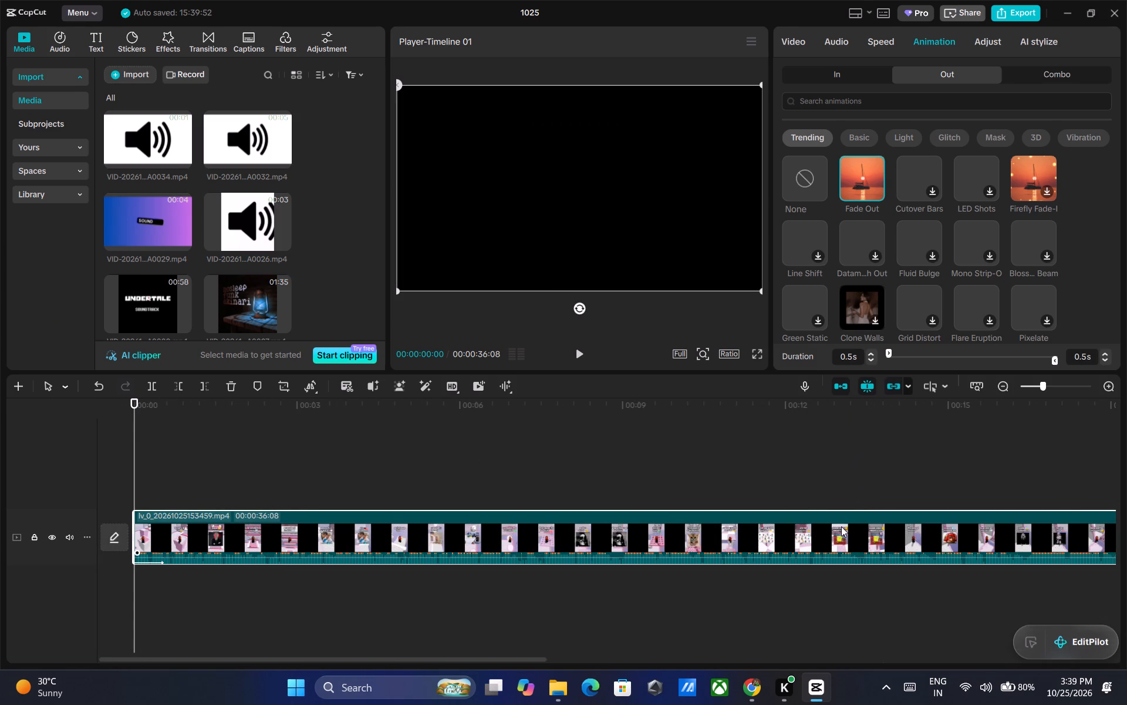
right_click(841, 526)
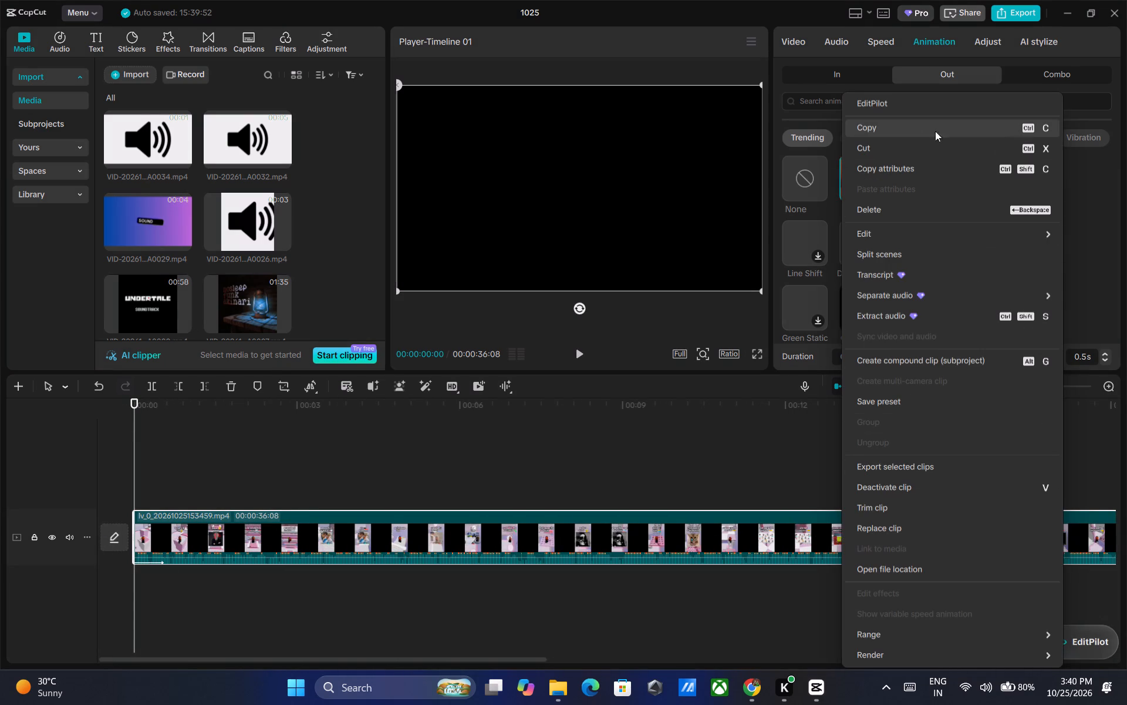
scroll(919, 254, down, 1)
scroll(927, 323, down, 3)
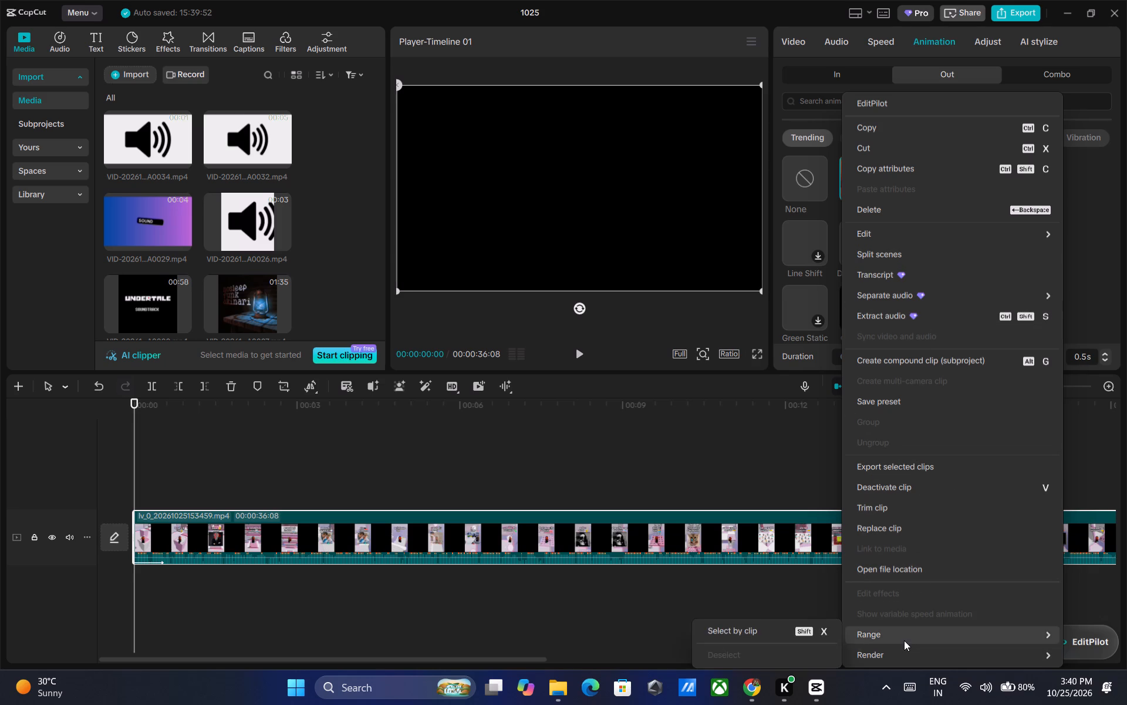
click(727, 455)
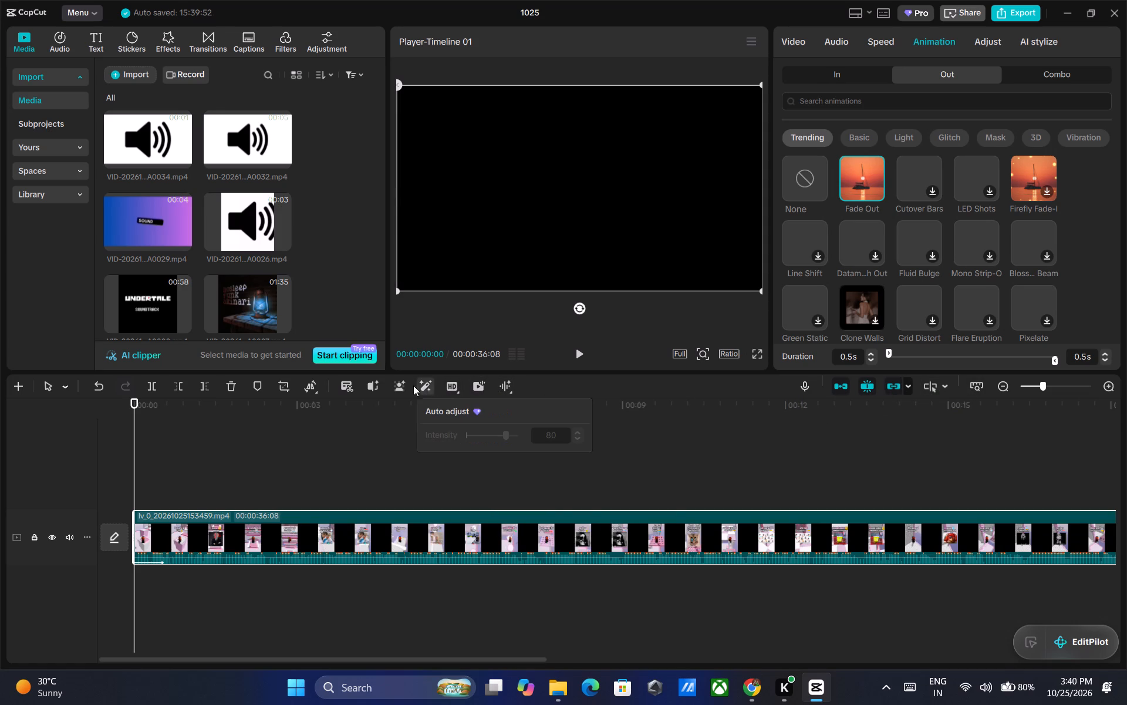
Play the opening of the clip to check the fade-in.
double_click(576, 355)
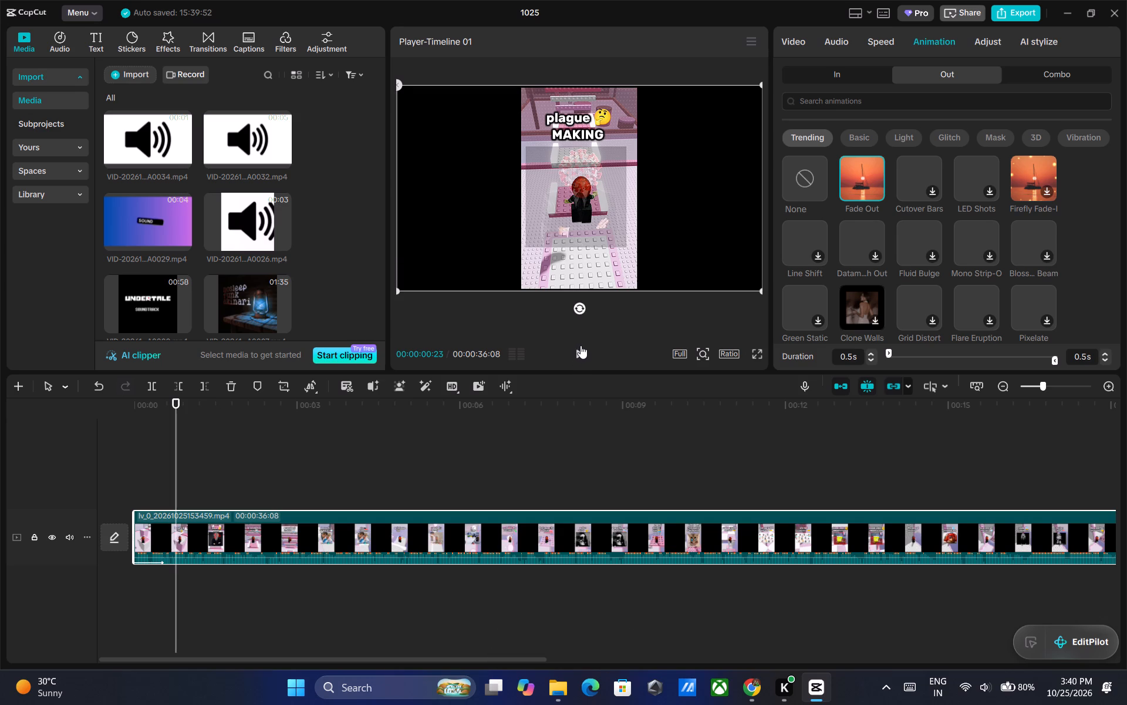
Import the video VID-20261004-WA0024 (1) from the sound effect folder in Downloads.
scroll(183, 220, down, 7)
scroll(178, 207, up, 1)
scroll(178, 207, down, 7)
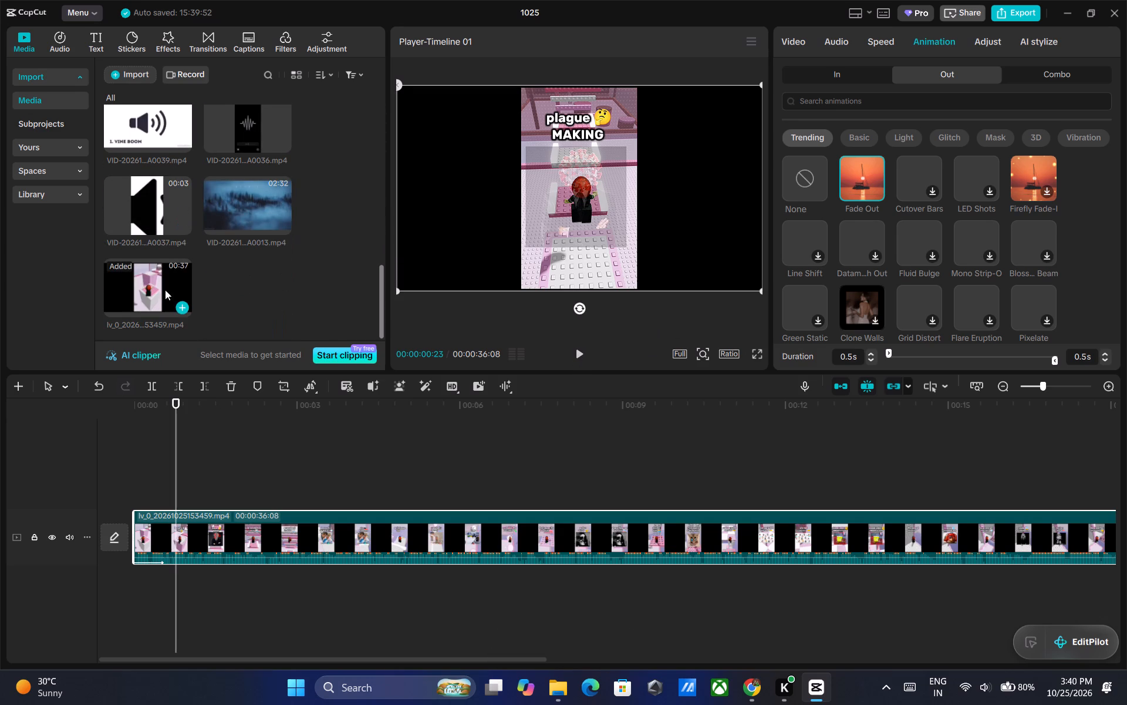
click(122, 73)
click(175, 105)
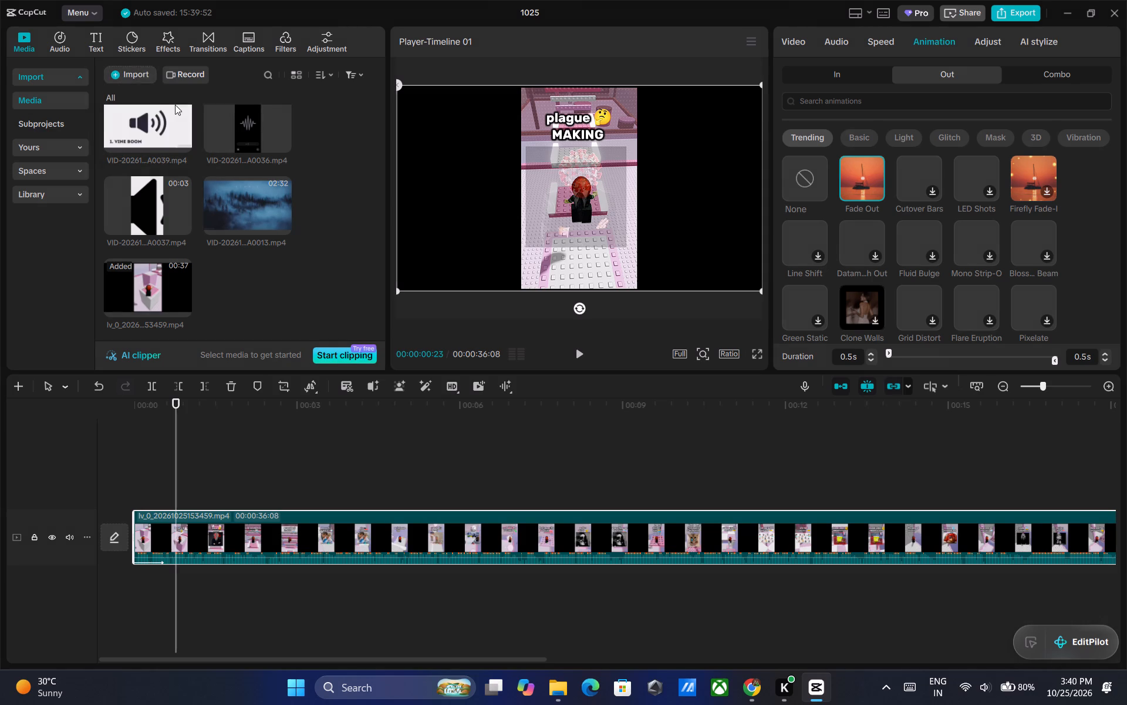
scroll(549, 324, down, 3)
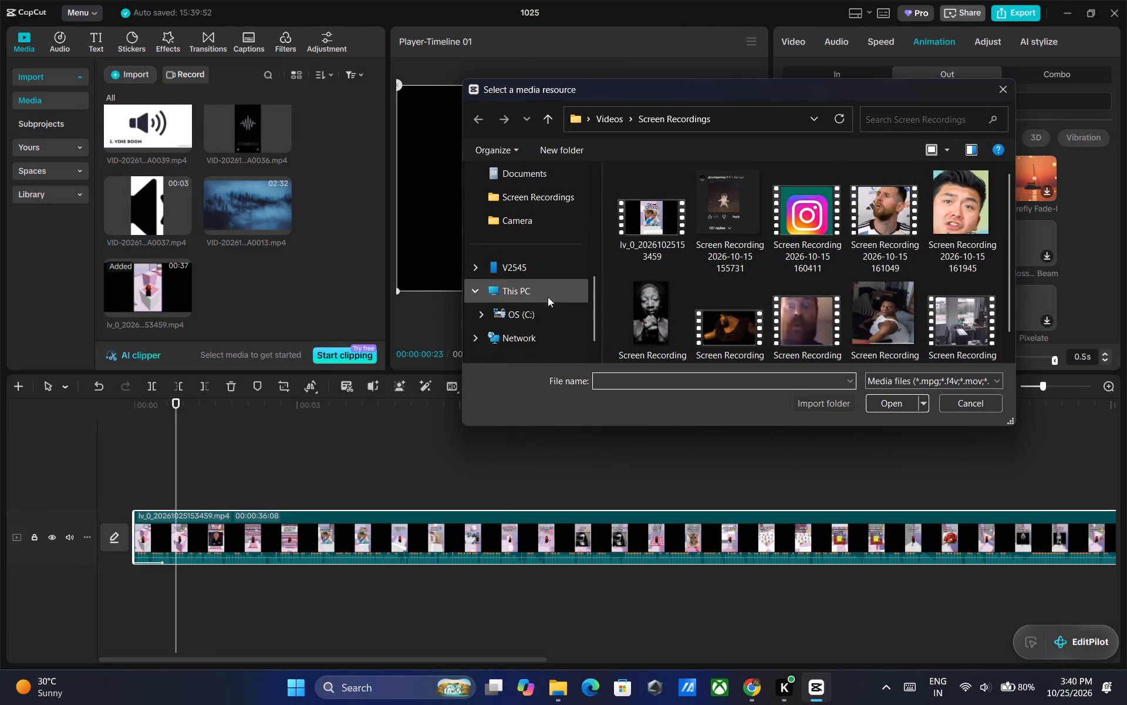
scroll(542, 272, up, 4)
click(547, 258)
click(549, 266)
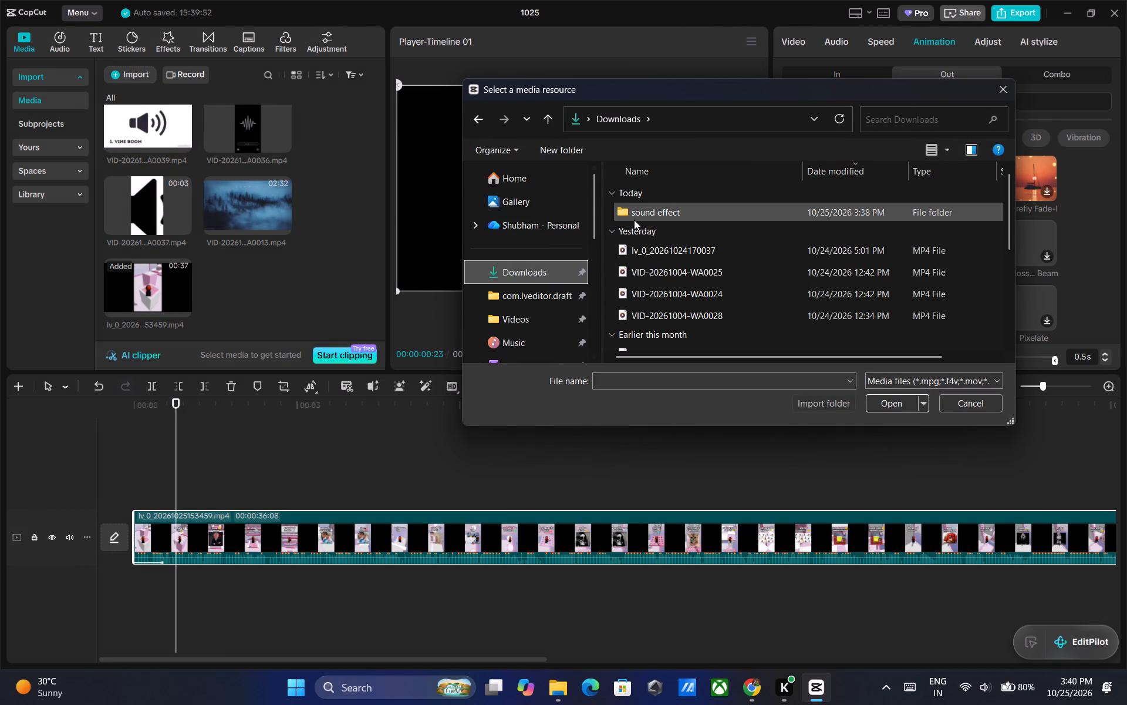
scroll(654, 227, up, 3)
scroll(521, 311, down, 1)
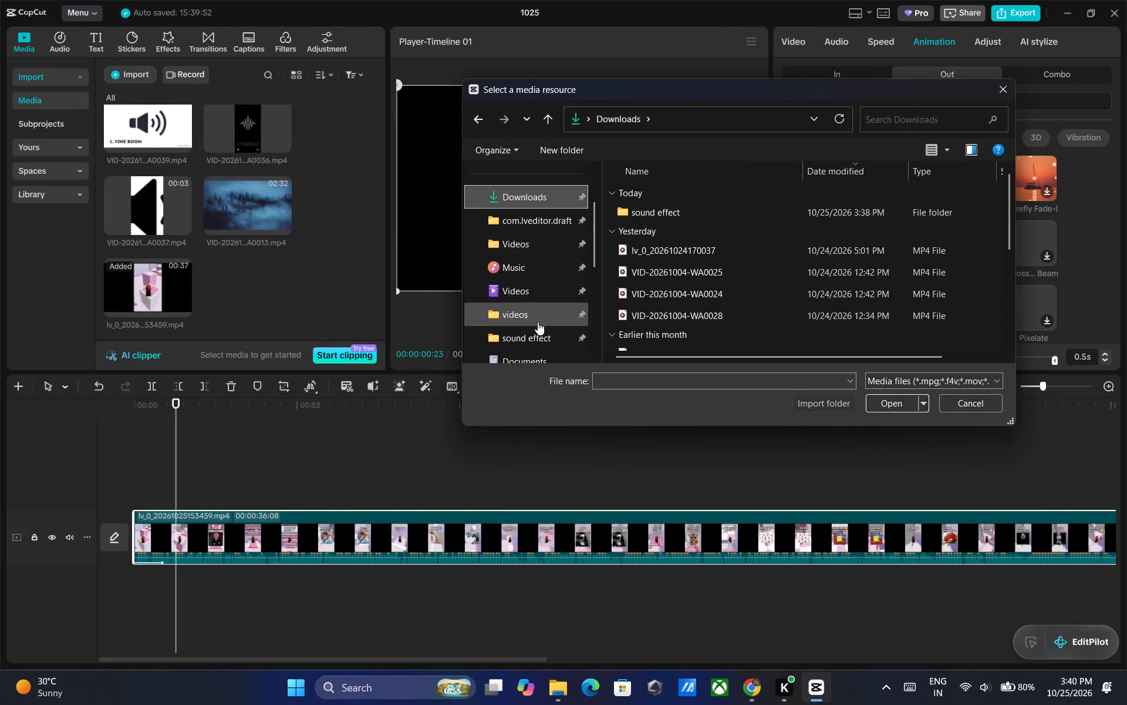
scroll(542, 328, down, 1)
click(548, 269)
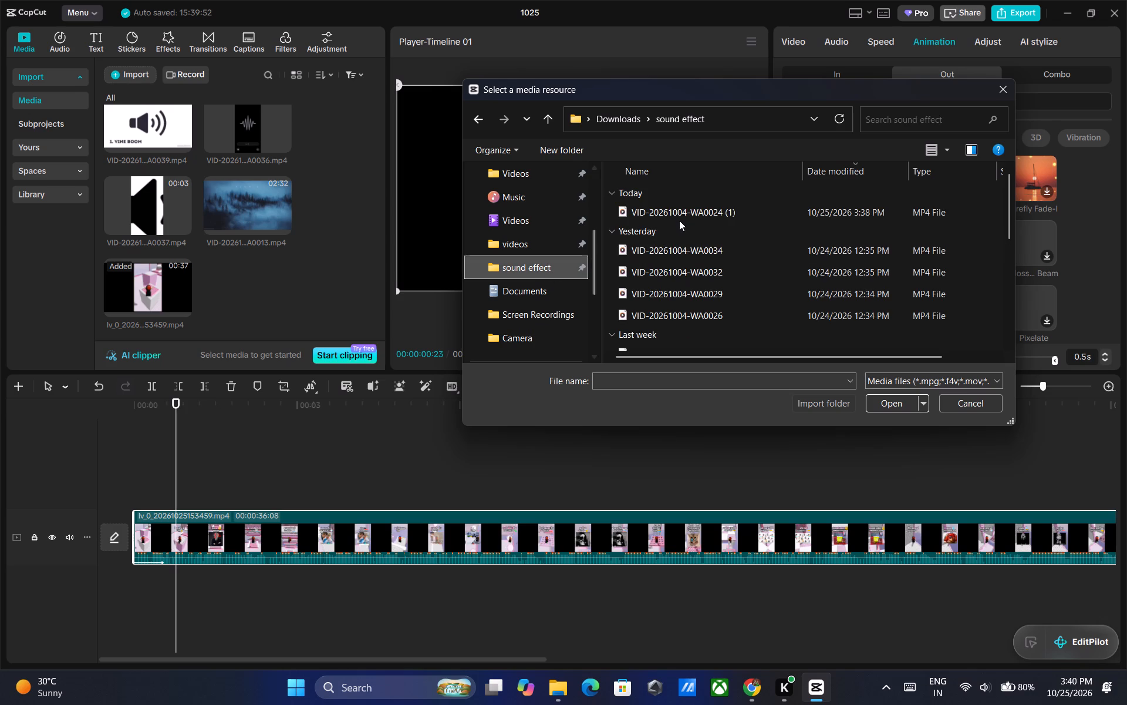
double_click(681, 217)
Place VID-20261004-WA0024 (1) on the main track from the timeline start, with the gameplay clip on the track above it.
drag(248, 277, 145, 592)
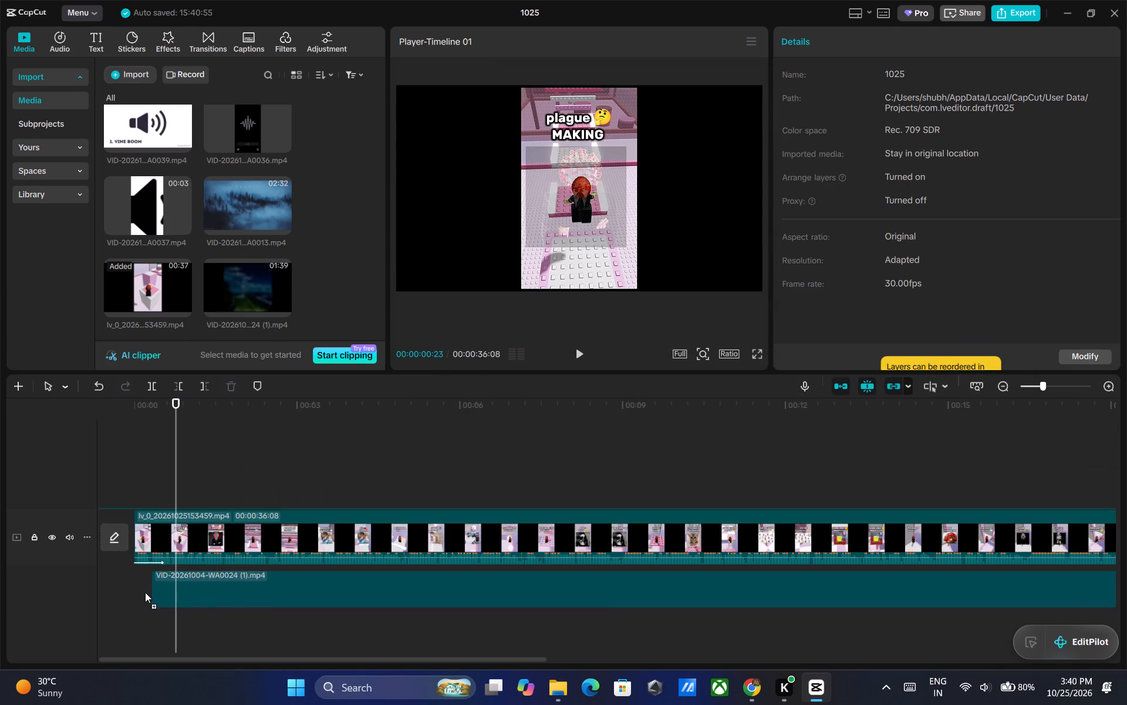
drag(145, 592, 125, 590)
drag(197, 542, 195, 493)
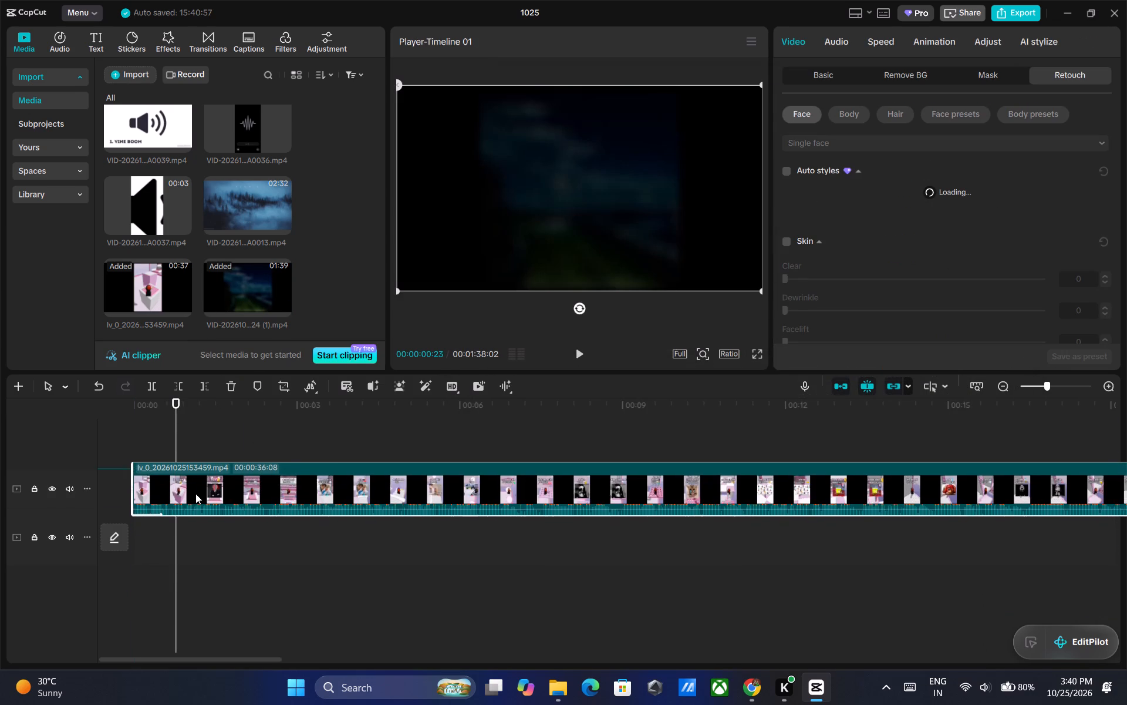
drag(195, 493, 195, 492)
click(187, 509)
drag(187, 509, 193, 548)
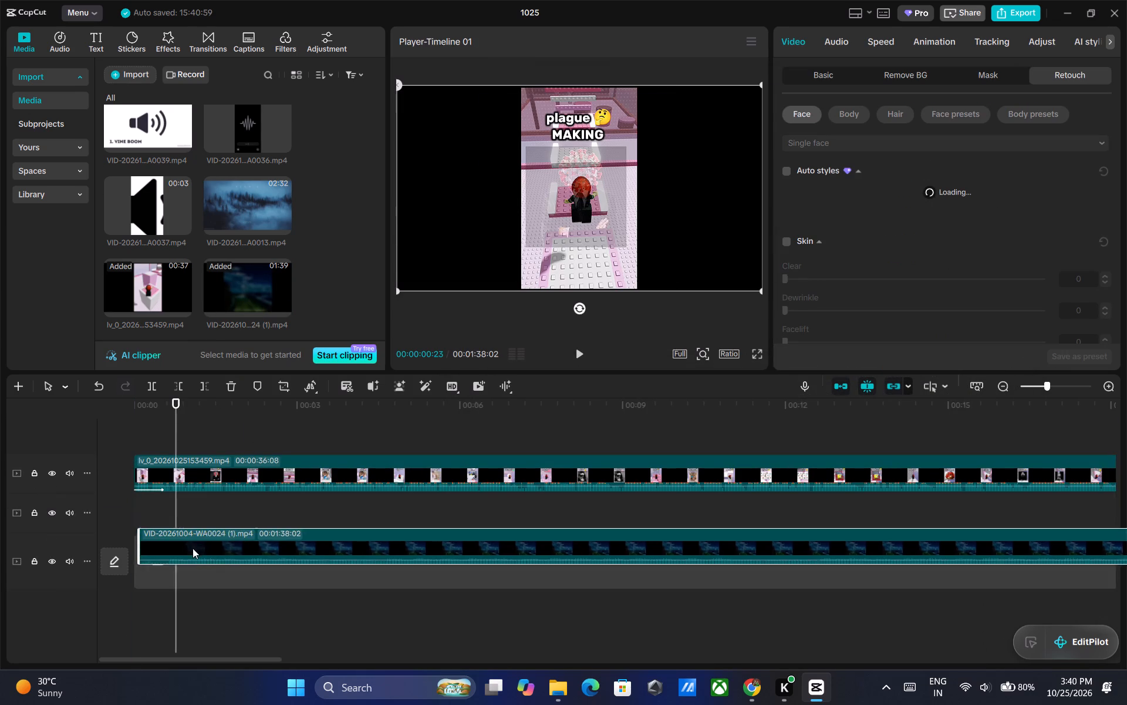
drag(193, 548, 193, 556)
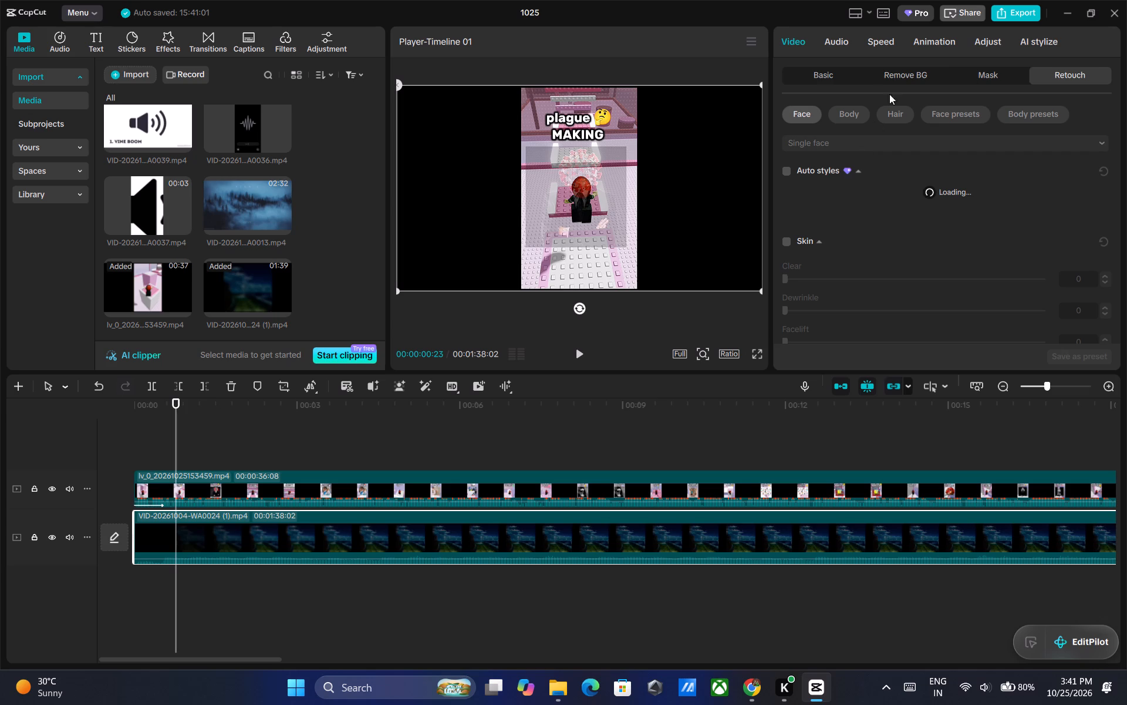
Lower the audio volume of the VID-20261004-WA0024 (1) clip to -7.3 dB.
click(837, 48)
drag(956, 152, 956, 152)
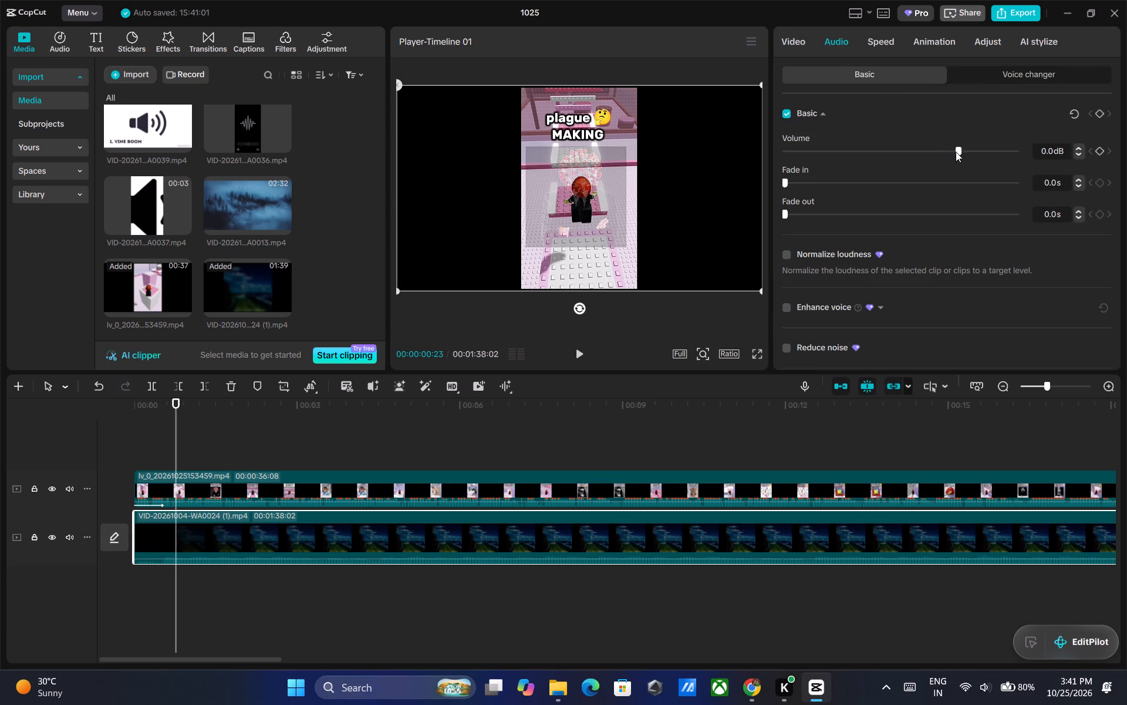
drag(956, 152, 934, 152)
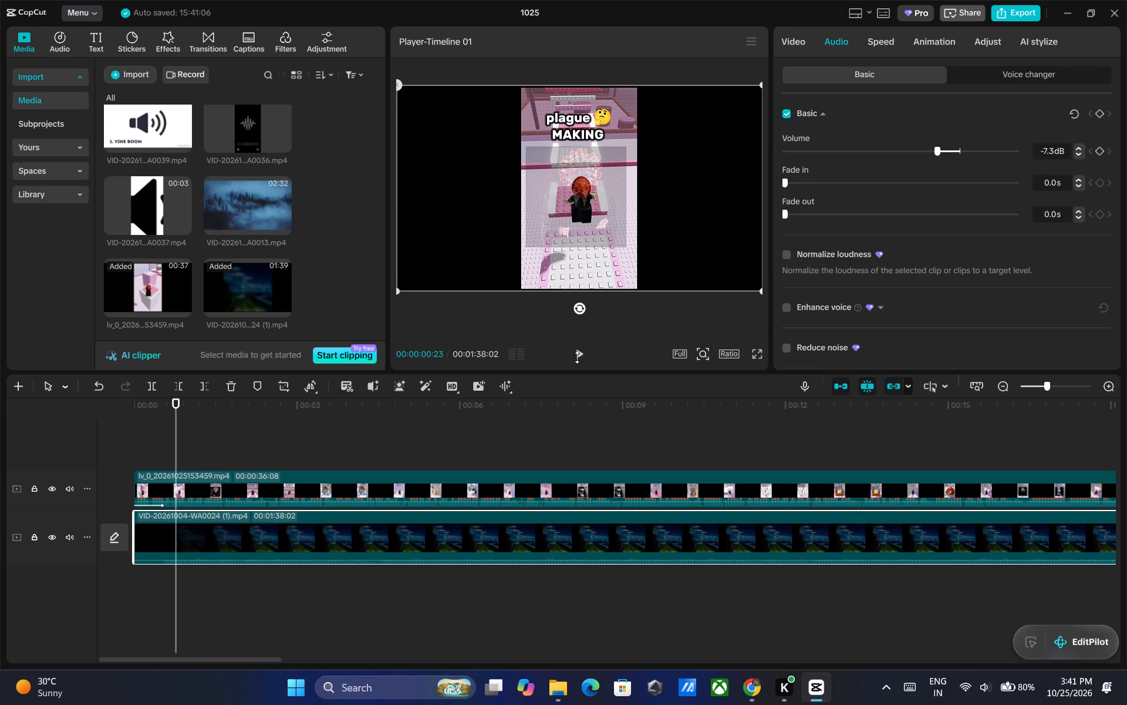
Play the timeline up to 00:00:02:26 to check the background sound against the gameplay clip.
click(576, 355)
click(576, 355)
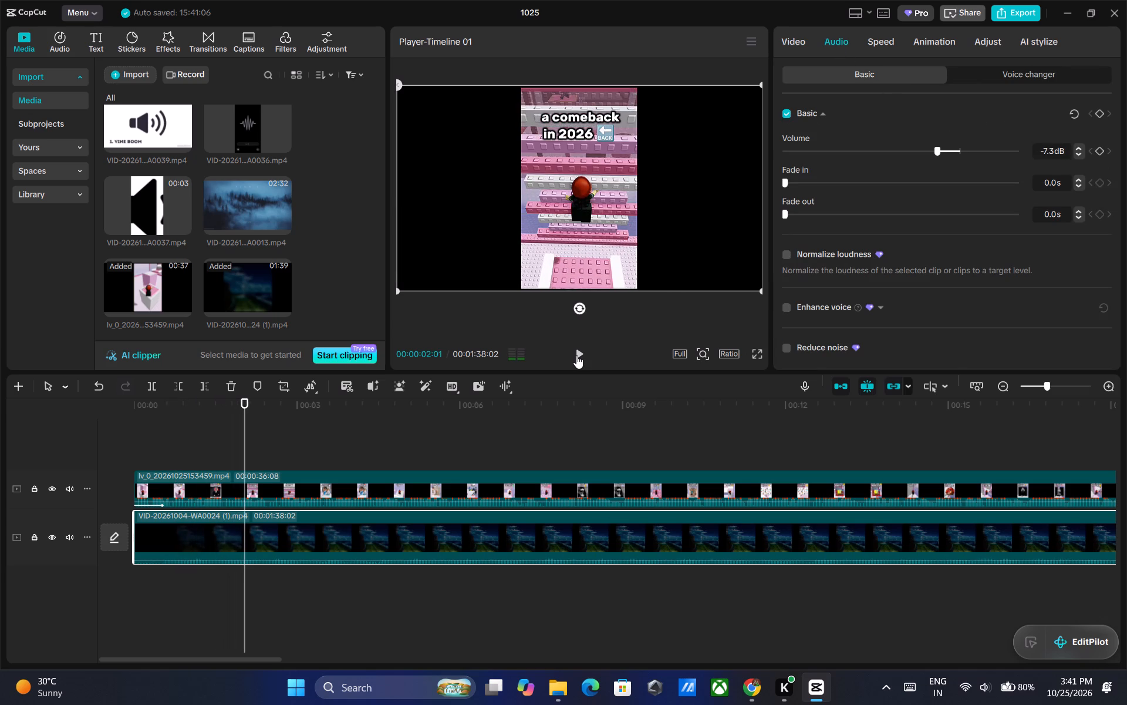
double_click(576, 355)
triple_click(576, 355)
click(576, 355)
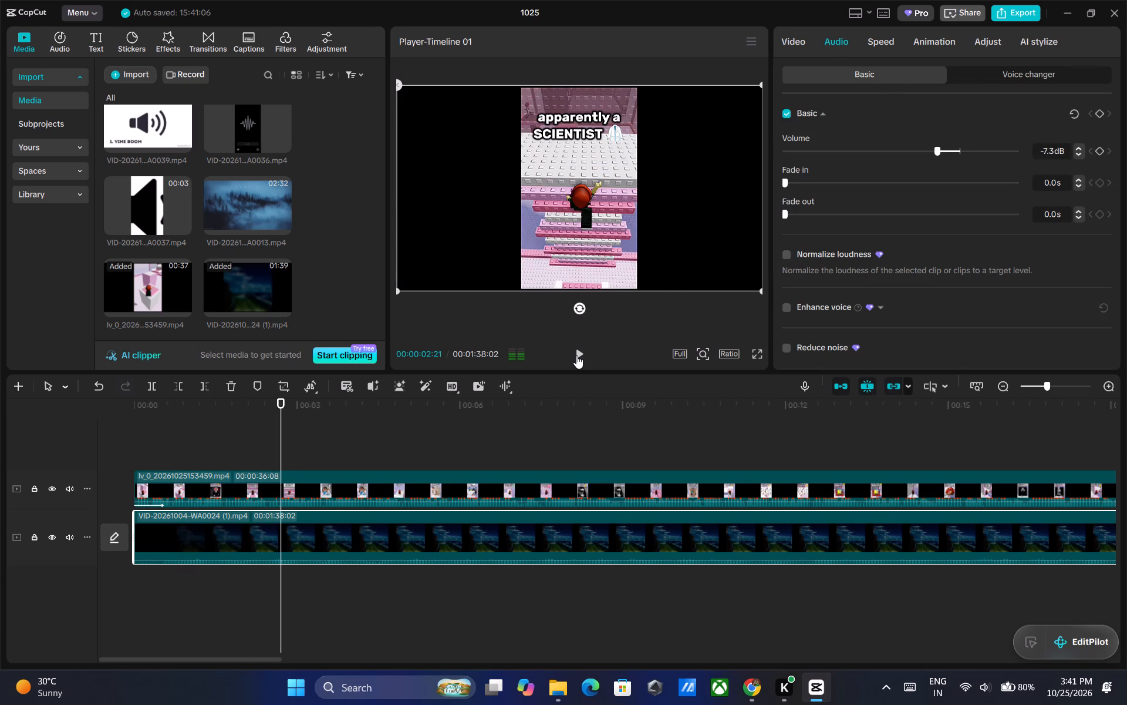
double_click(576, 355)
Preview several speaker-image sound effect clips in the imported media, including VID-20261004-WA0030, to choose one.
scroll(218, 208, up, 3)
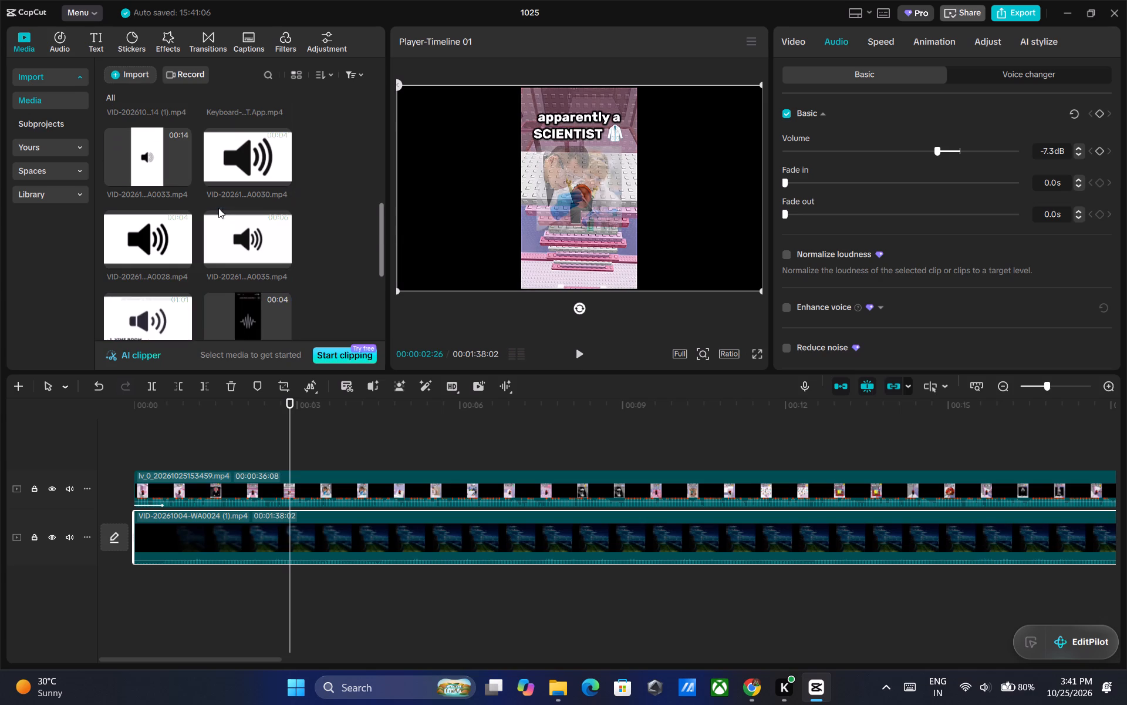
click(146, 237)
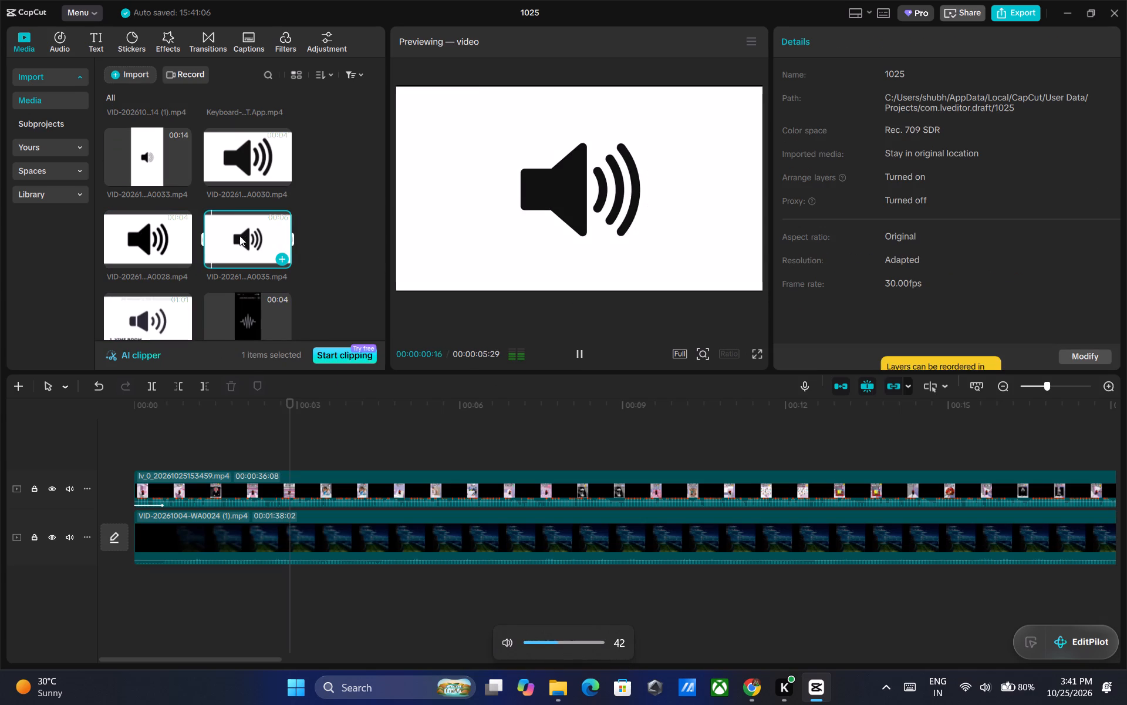
click(242, 155)
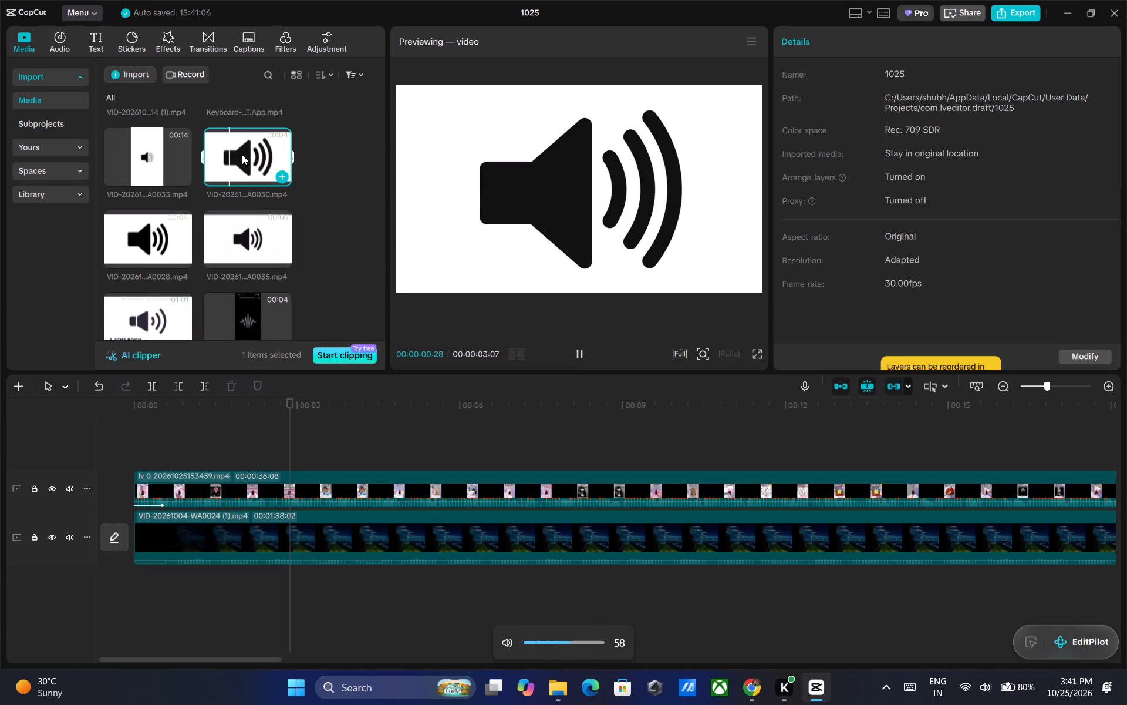
scroll(242, 175, down, 2)
click(153, 196)
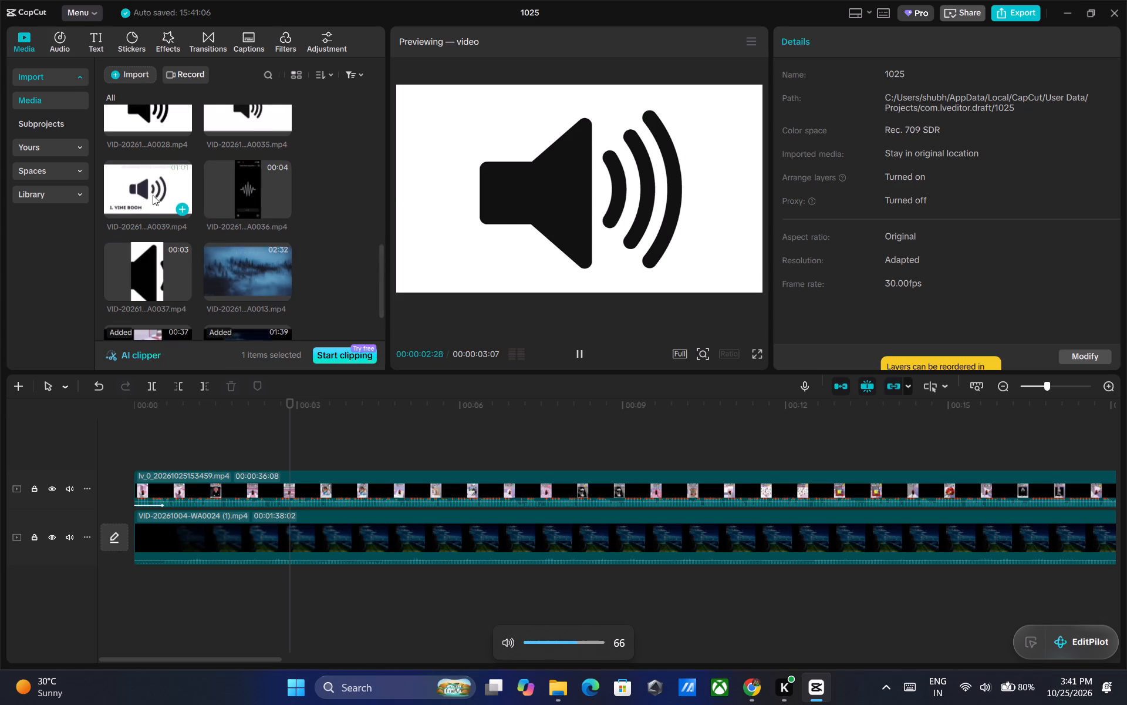
Place the Vine Boom sound clip VID-20261004-WA0039 on a new track above the gameplay clip, starting at about 00:00:02:26.
drag(141, 184, 286, 449)
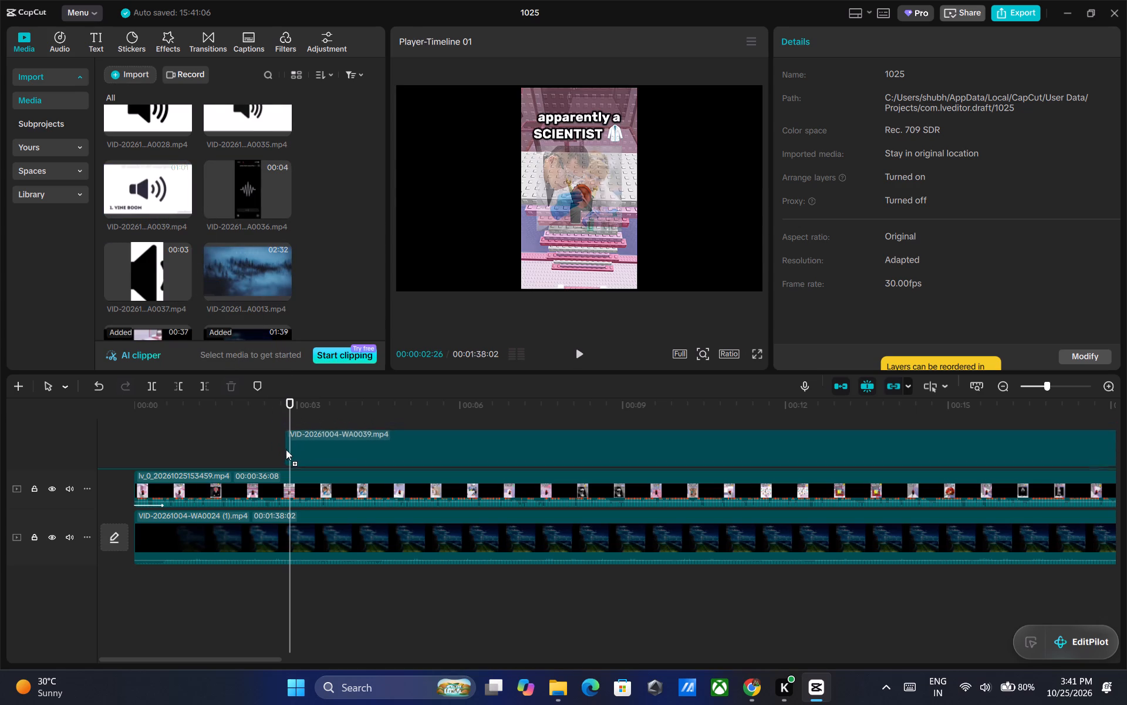
drag(286, 449, 289, 451)
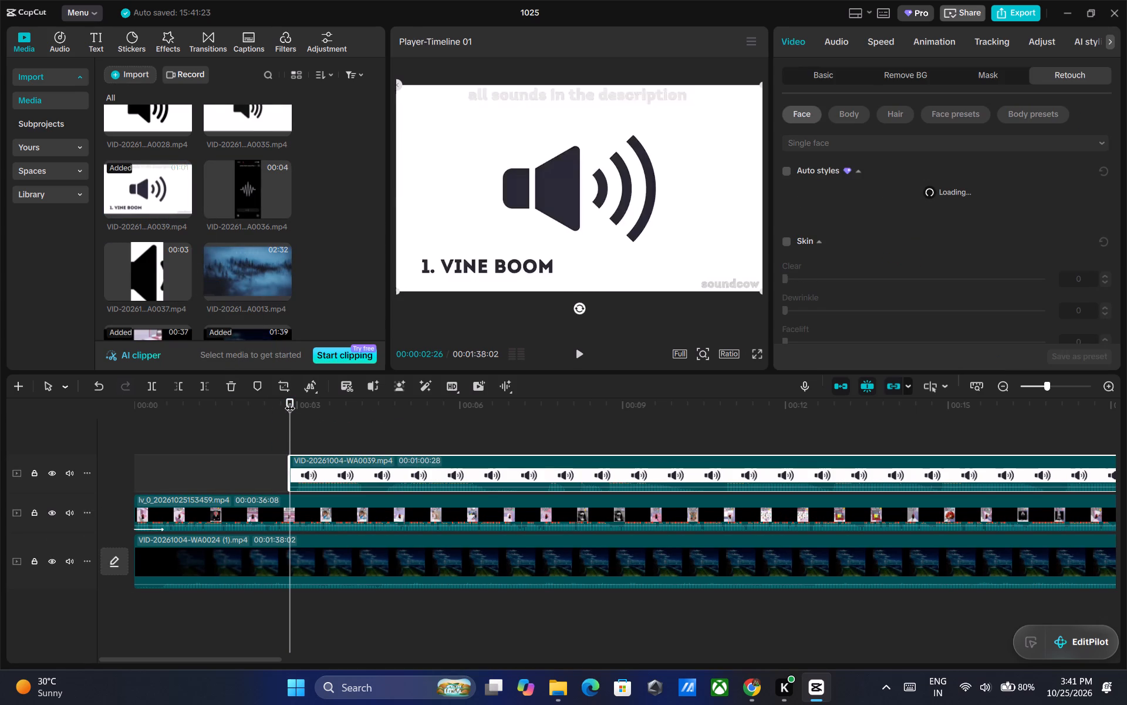
Play through the first sound, split the VID-20261004-WA0039 clip at 00:00:04:07 and delete the part after the cut.
key(space)
key(space)
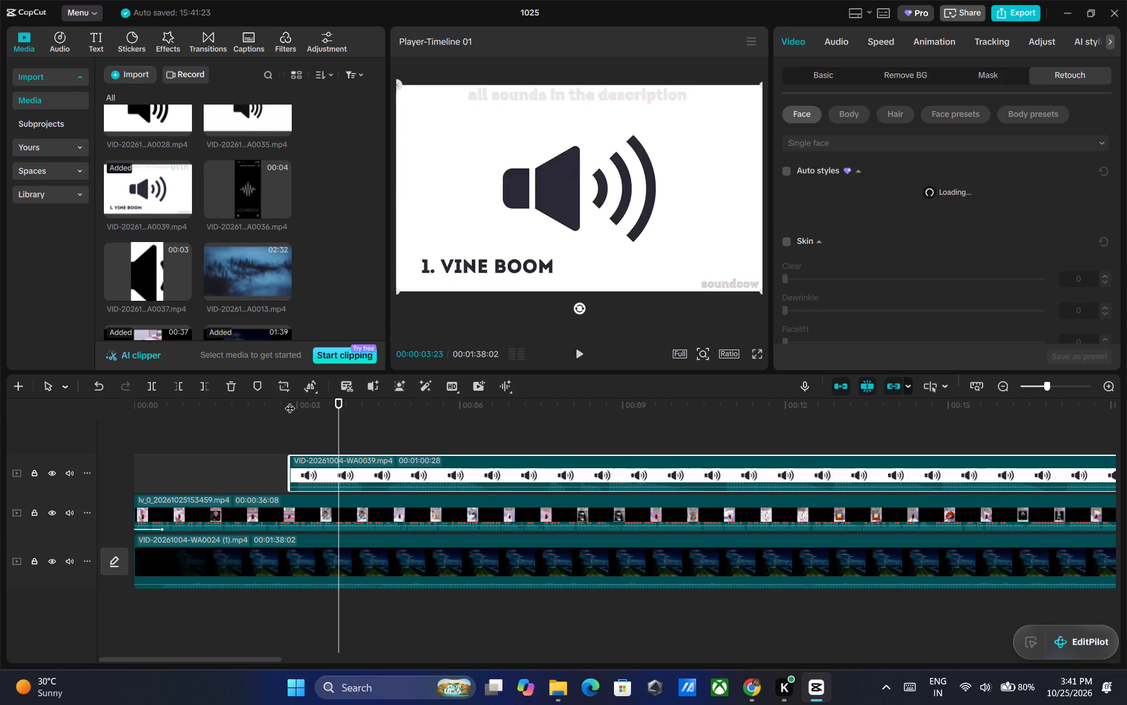
key(space)
key(space)
key(space)
key(space)
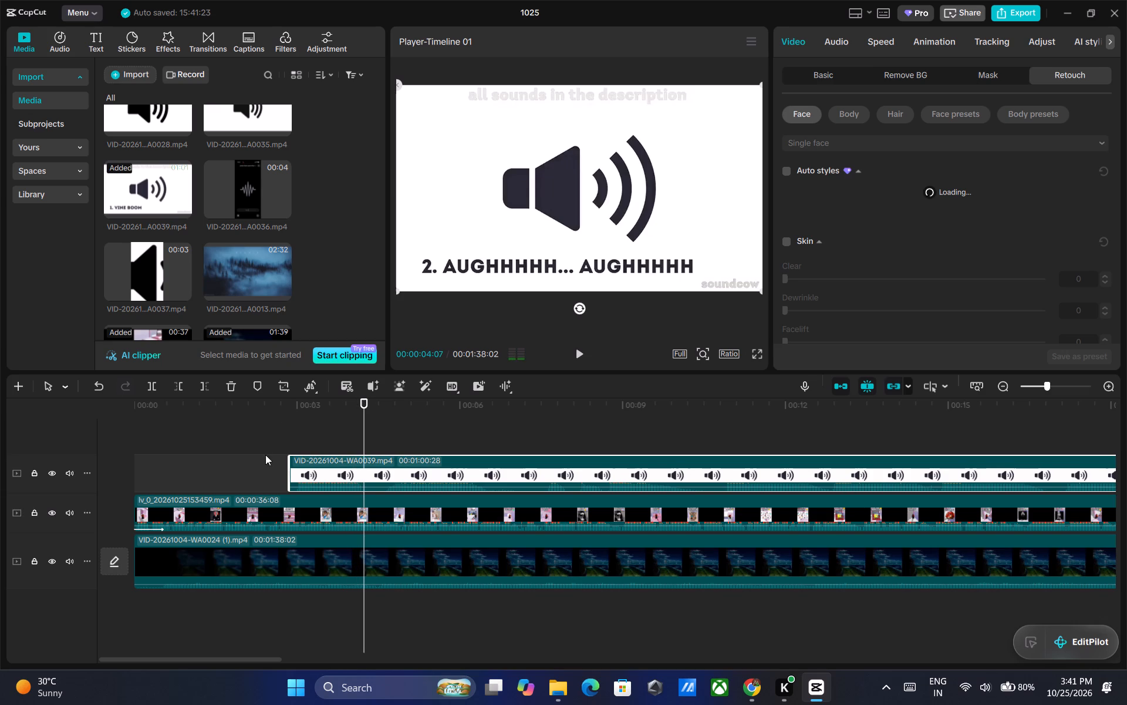
ctrl+click(403, 465)
key(ctrl+b)
key(Delete)
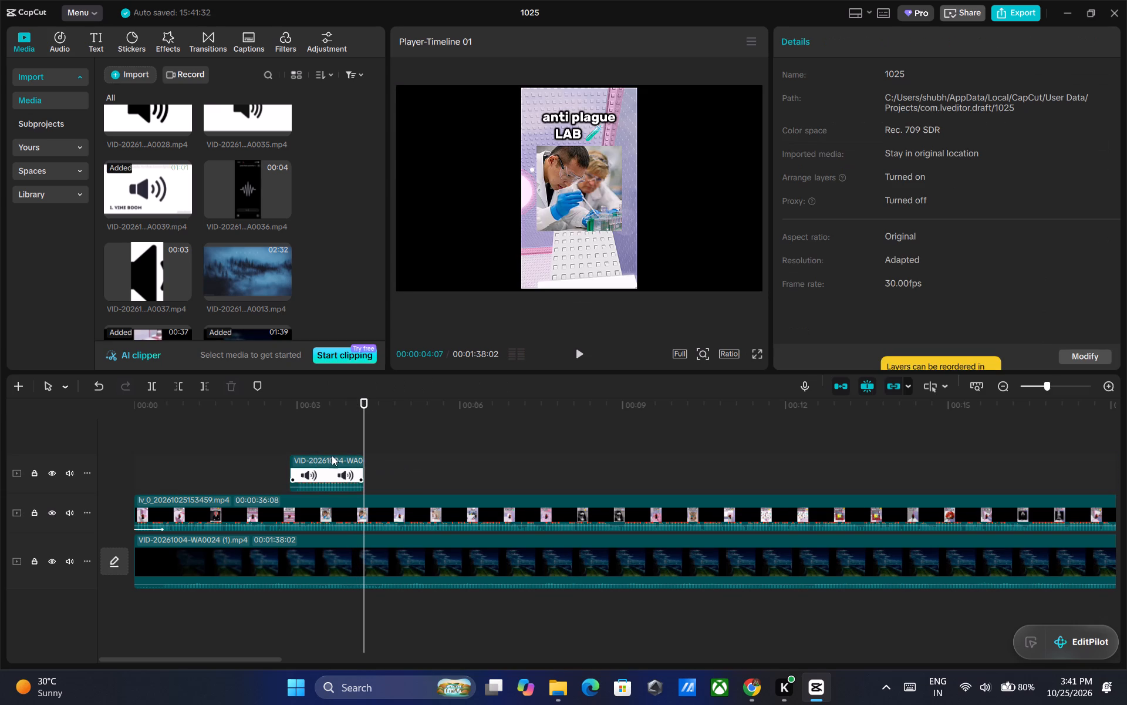
Move the trimmed Vine Boom clip to a track between the gameplay and background clips, starting just before the one-second mark.
drag(328, 459, 242, 512)
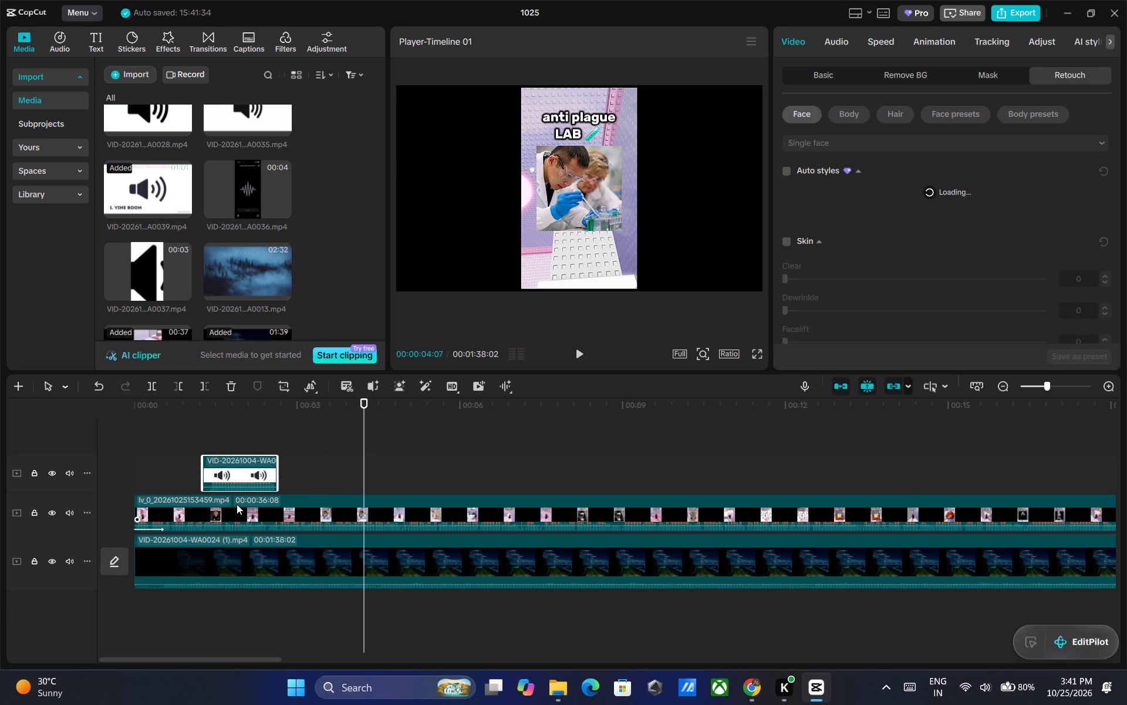
drag(237, 504, 239, 468)
drag(242, 511, 210, 509)
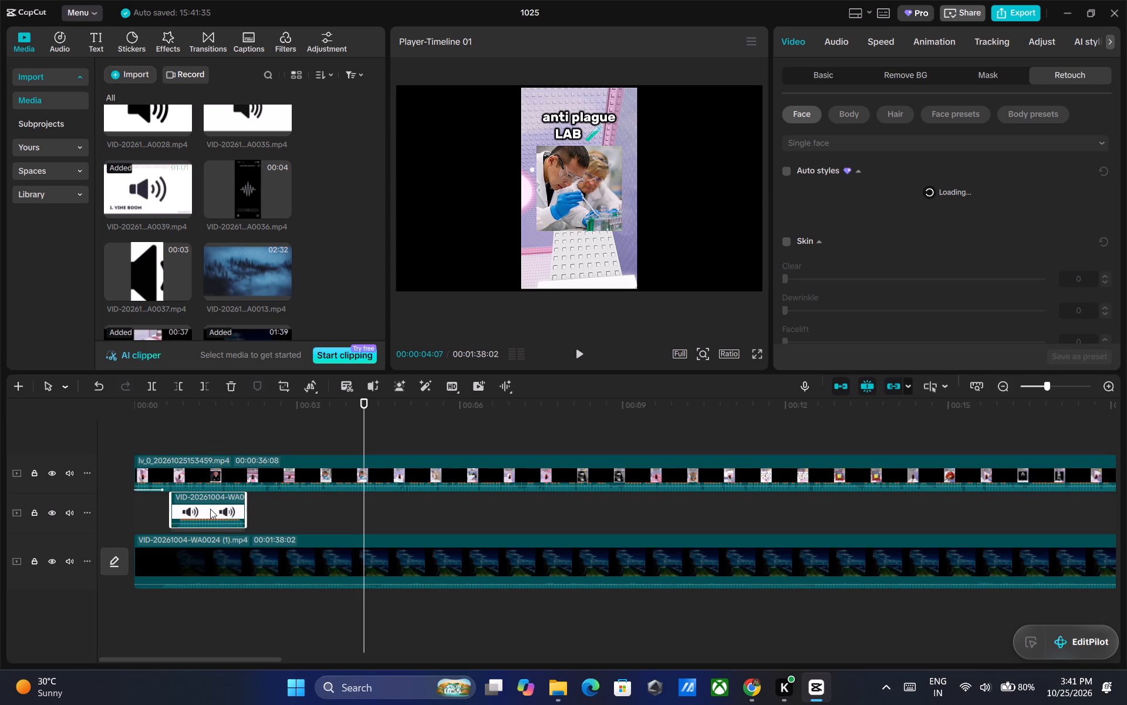
drag(210, 509, 223, 509)
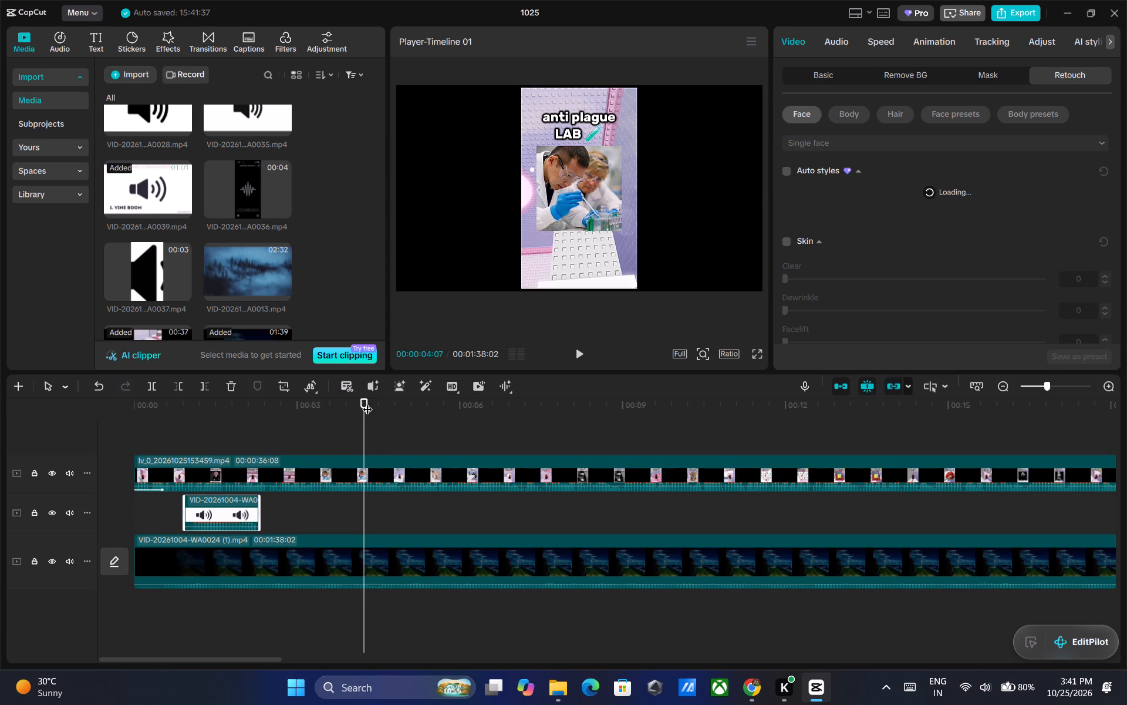
Move the Vine Boom clip so that it starts at 00:00:02:23 on its track between the gameplay and background clips.
drag(367, 402, 284, 398)
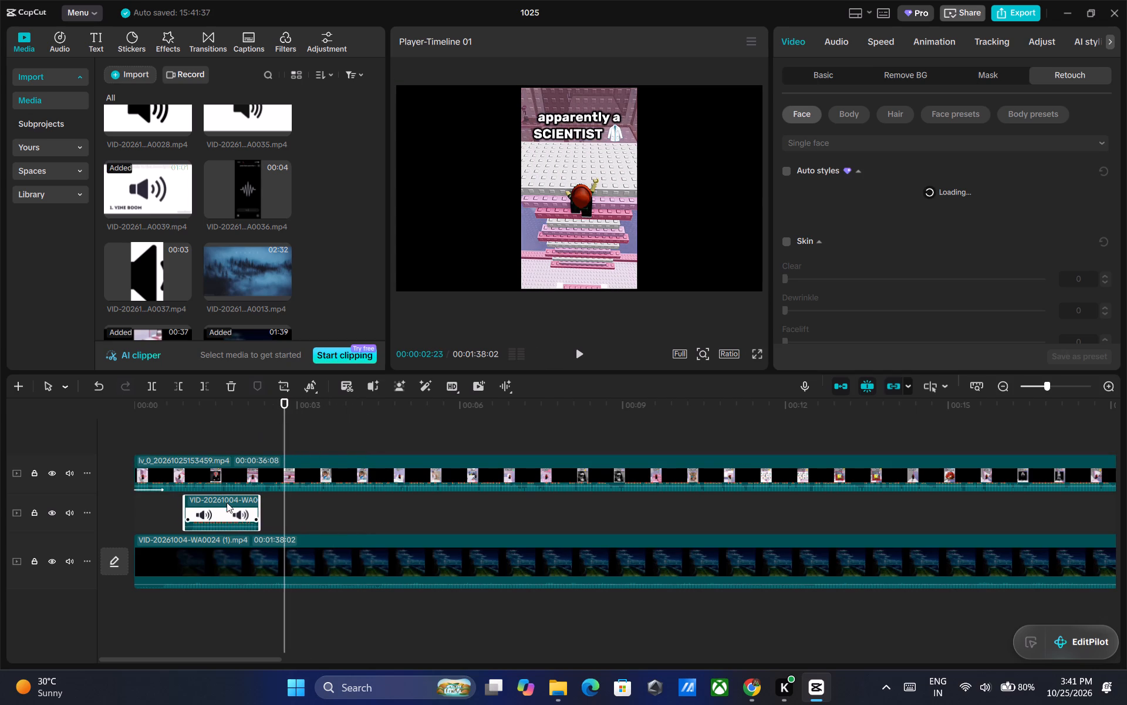
drag(227, 502, 322, 502)
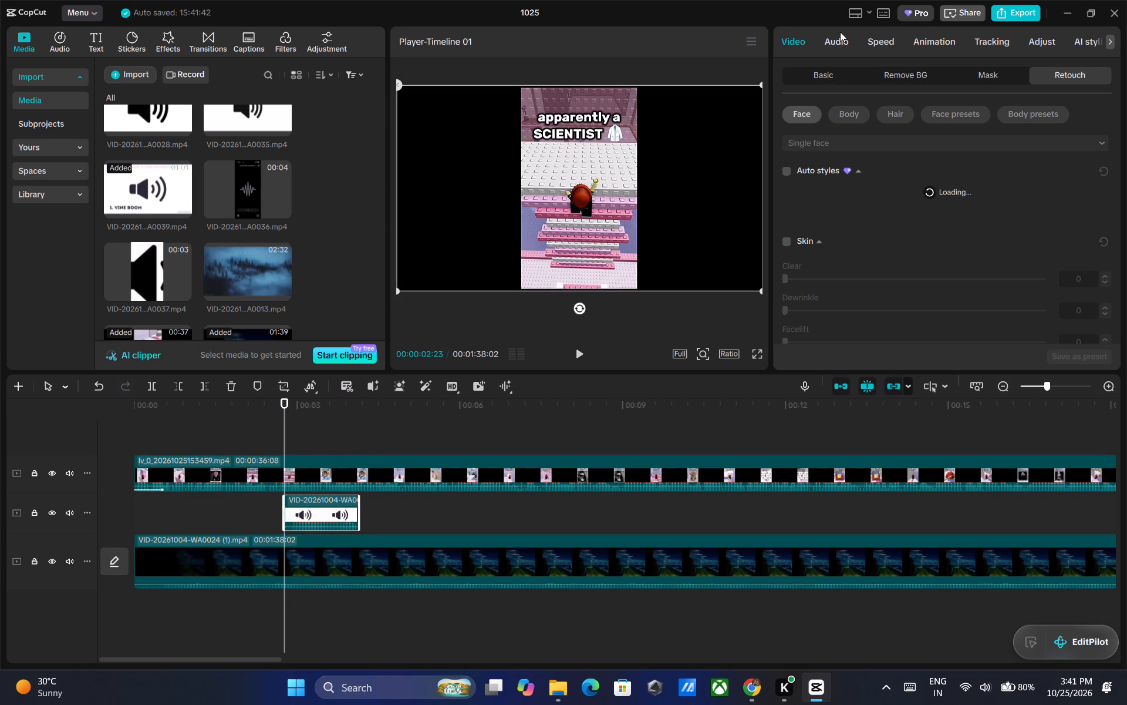
Lower the Vine Boom clip's volume to -4.2 dB.
click(840, 32)
drag(956, 150, 946, 150)
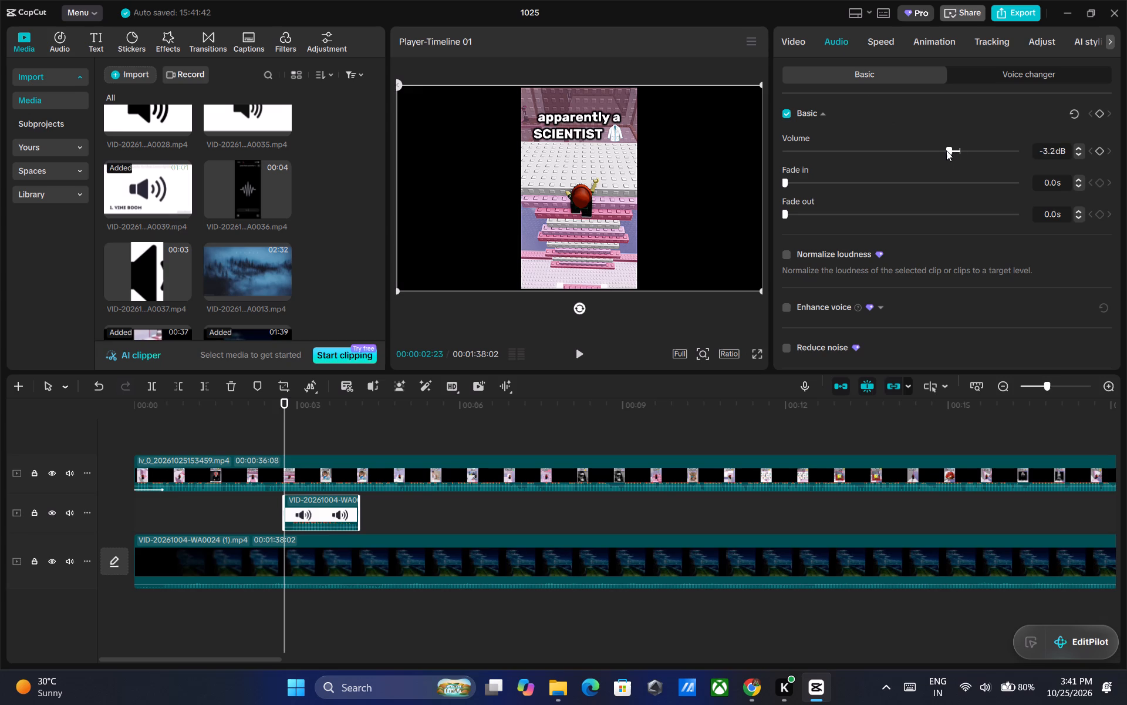
drag(946, 150, 943, 151)
Play the lead-in to the Vine Boom sound and shift its clip slightly earlier, starting at about 00:00:02:20.
drag(285, 402, 193, 403)
click(576, 350)
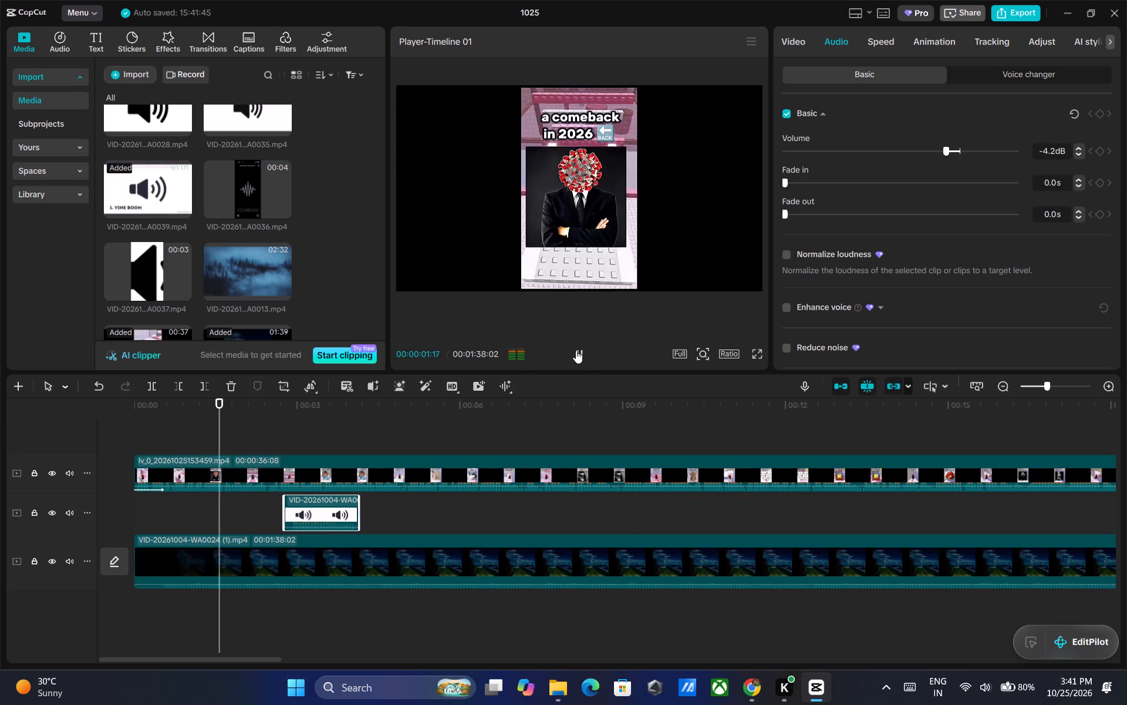
click(576, 350)
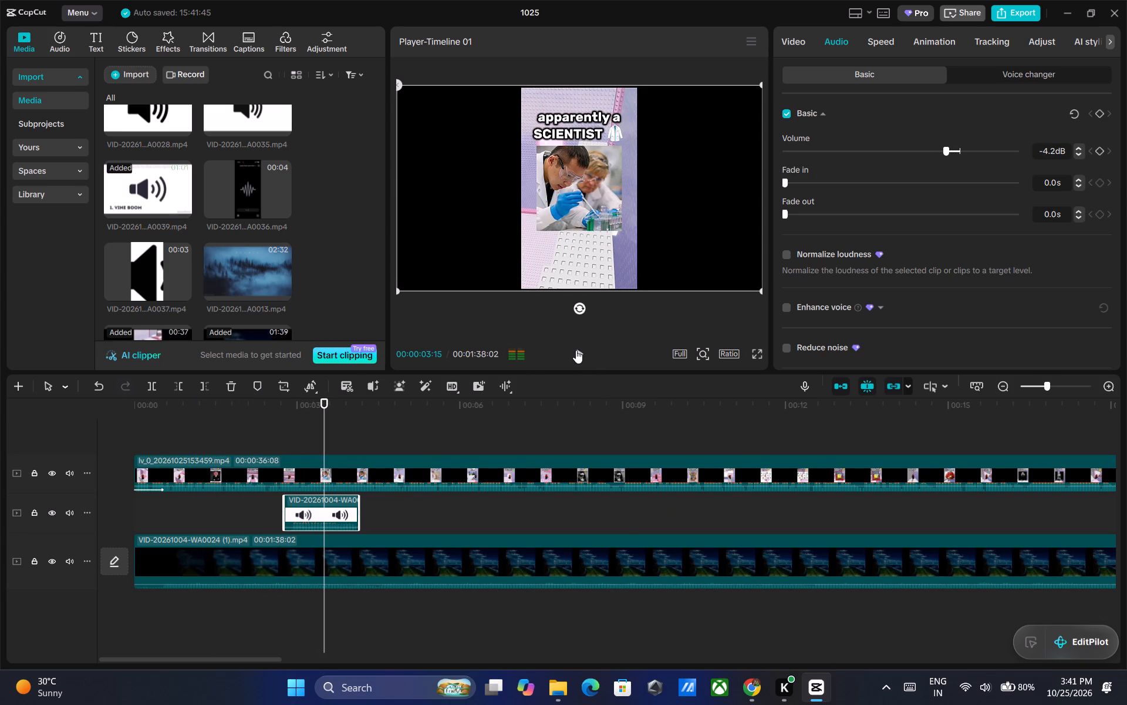
drag(335, 502, 330, 502)
drag(330, 502, 329, 502)
Replay the section around the Vine Boom clip several times to check the sound's timing and loudness against the scientist caption.
drag(326, 401, 302, 400)
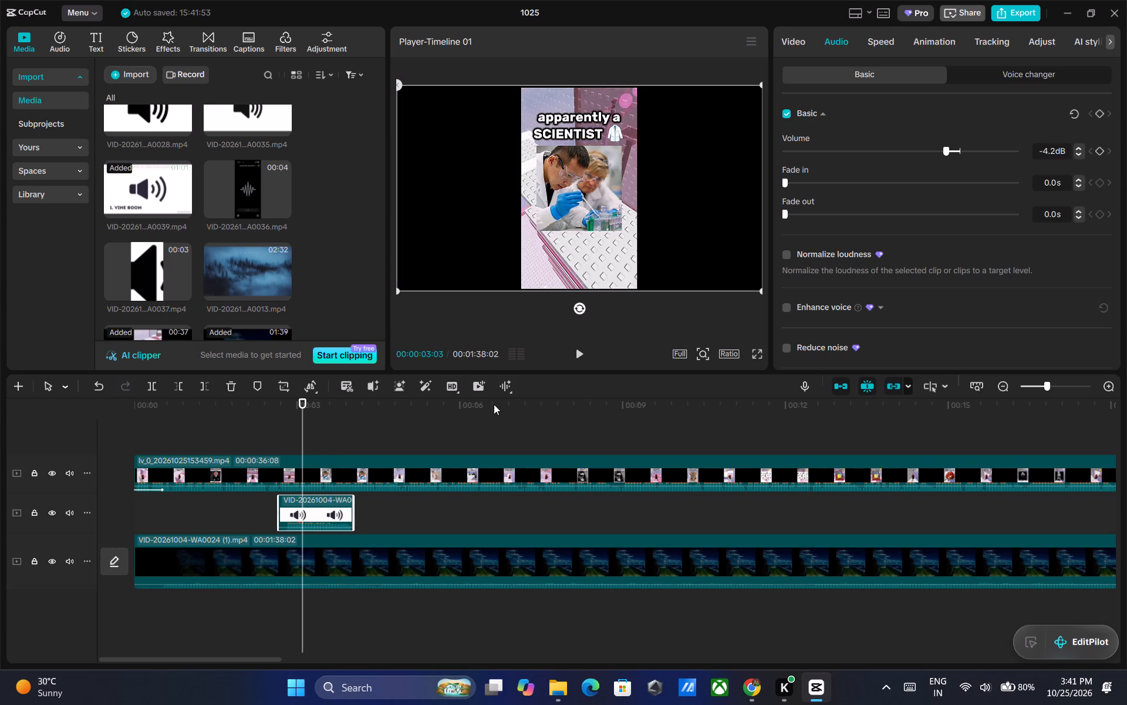
click(582, 351)
double_click(582, 351)
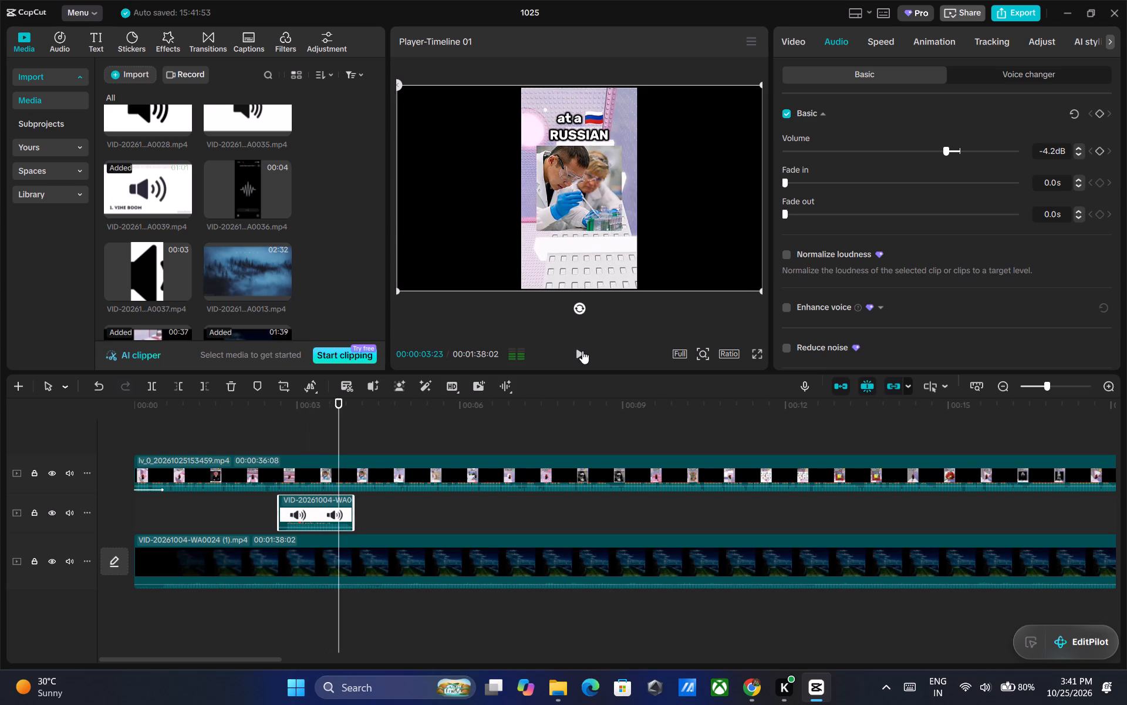
click(582, 351)
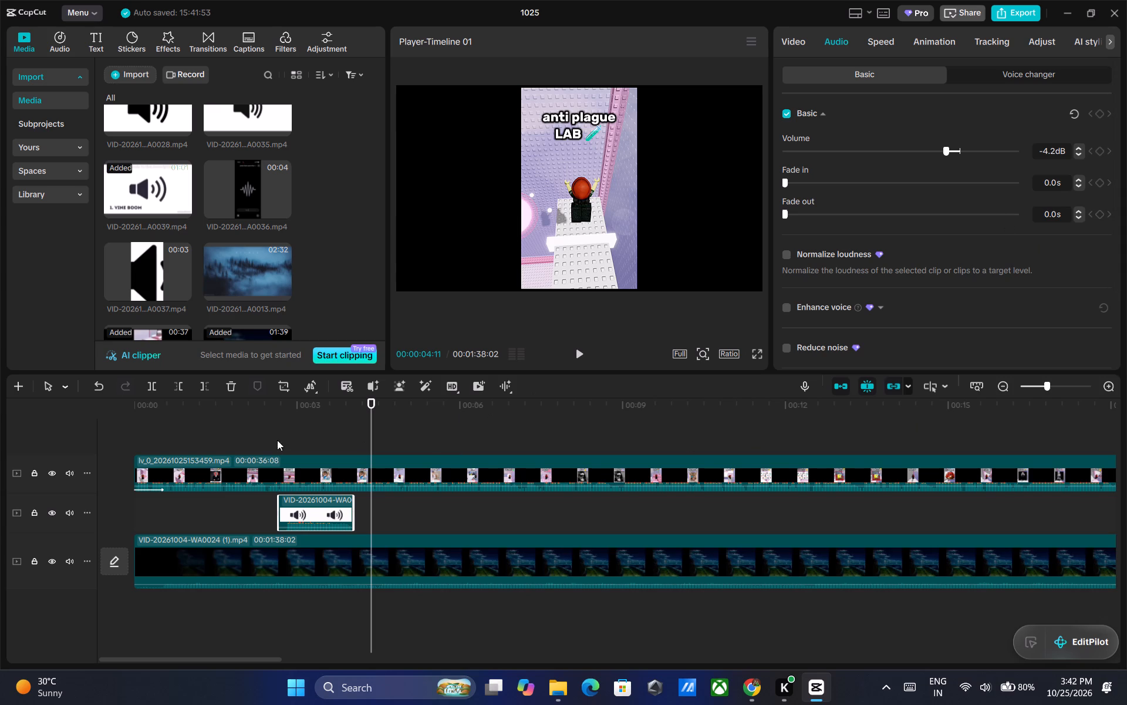
drag(372, 406, 281, 406)
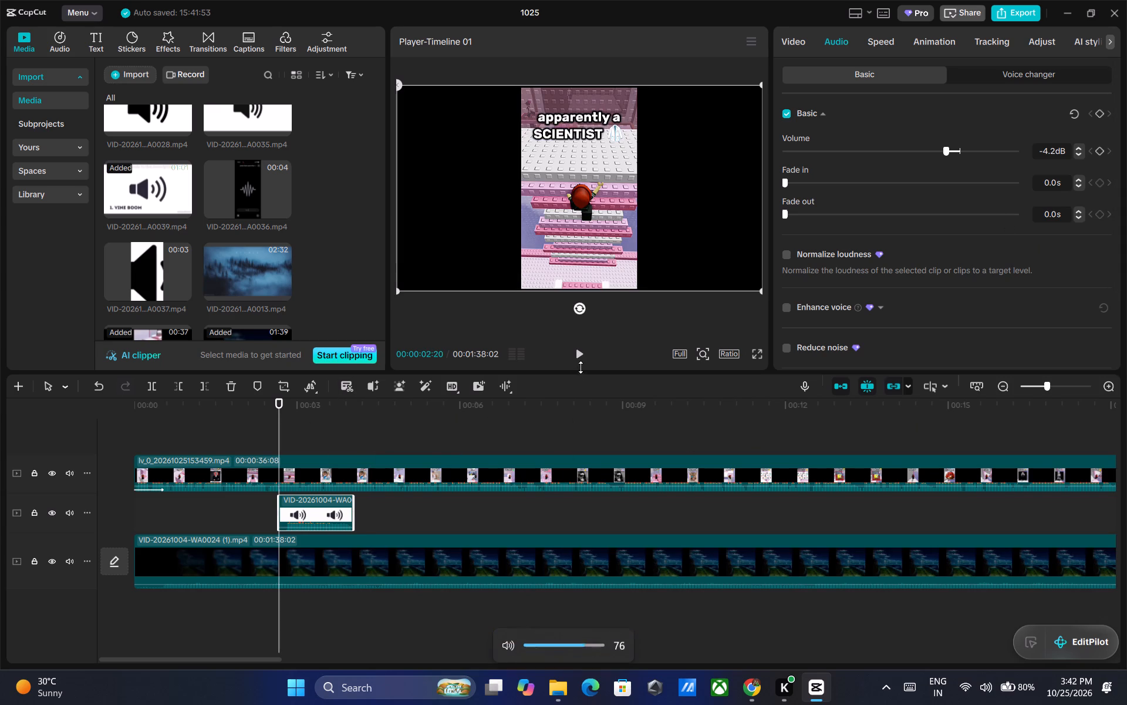
click(579, 360)
click(579, 360)
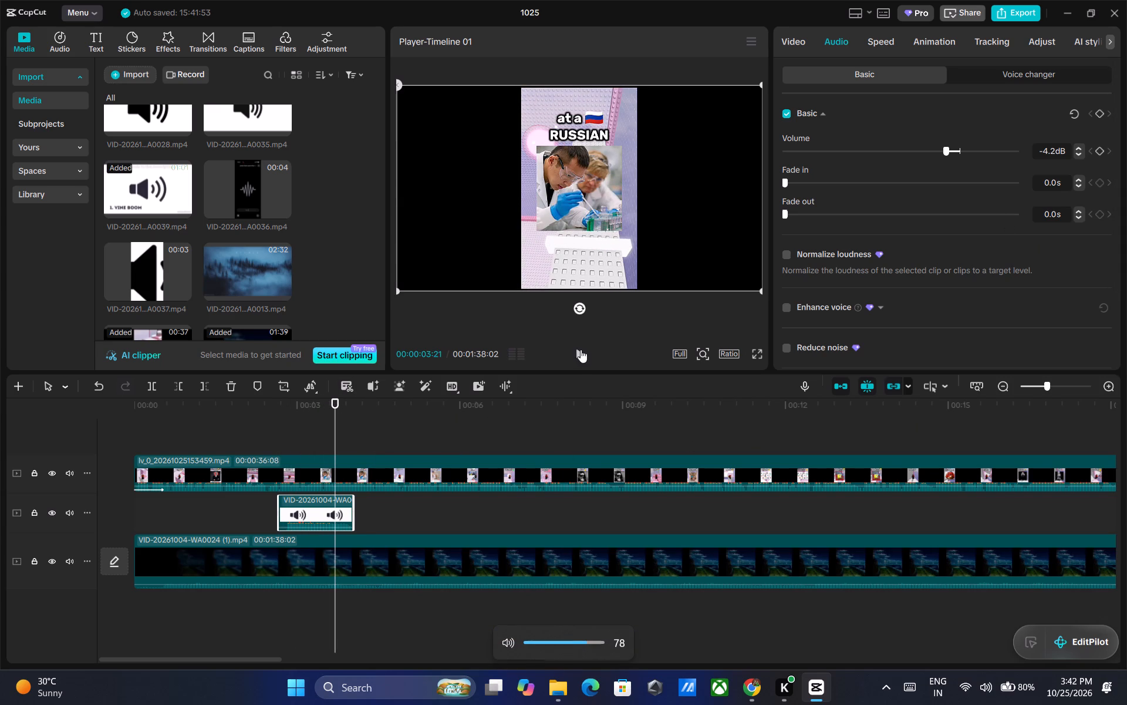
click(578, 351)
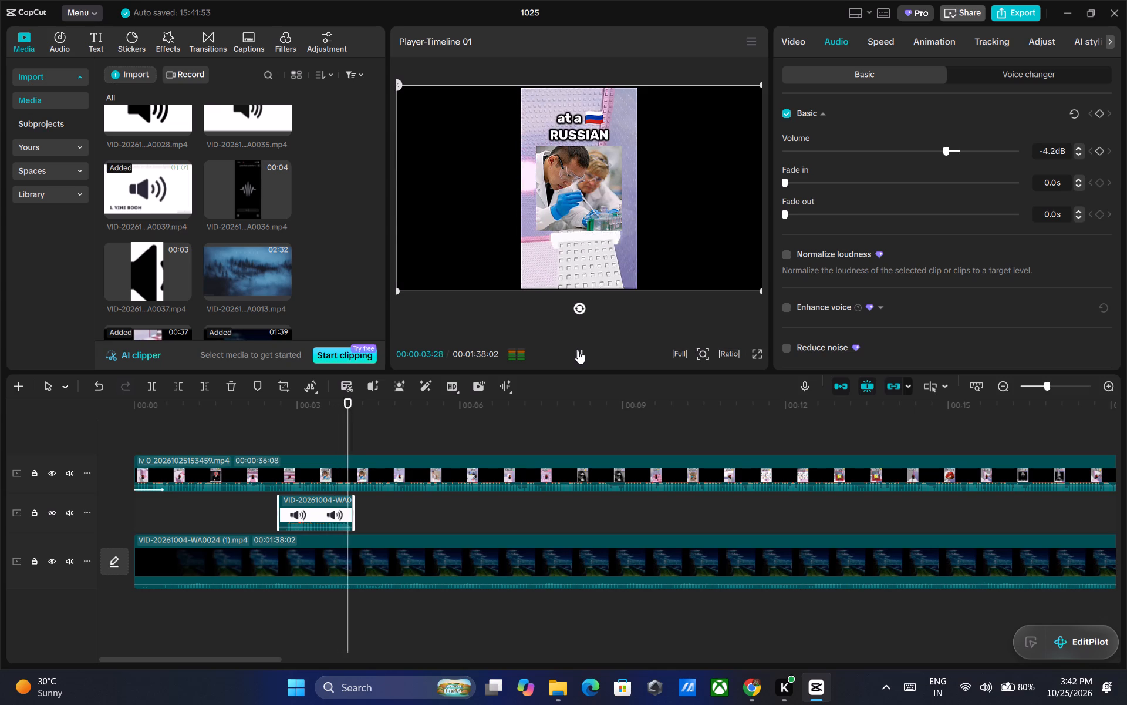
click(578, 351)
click(579, 351)
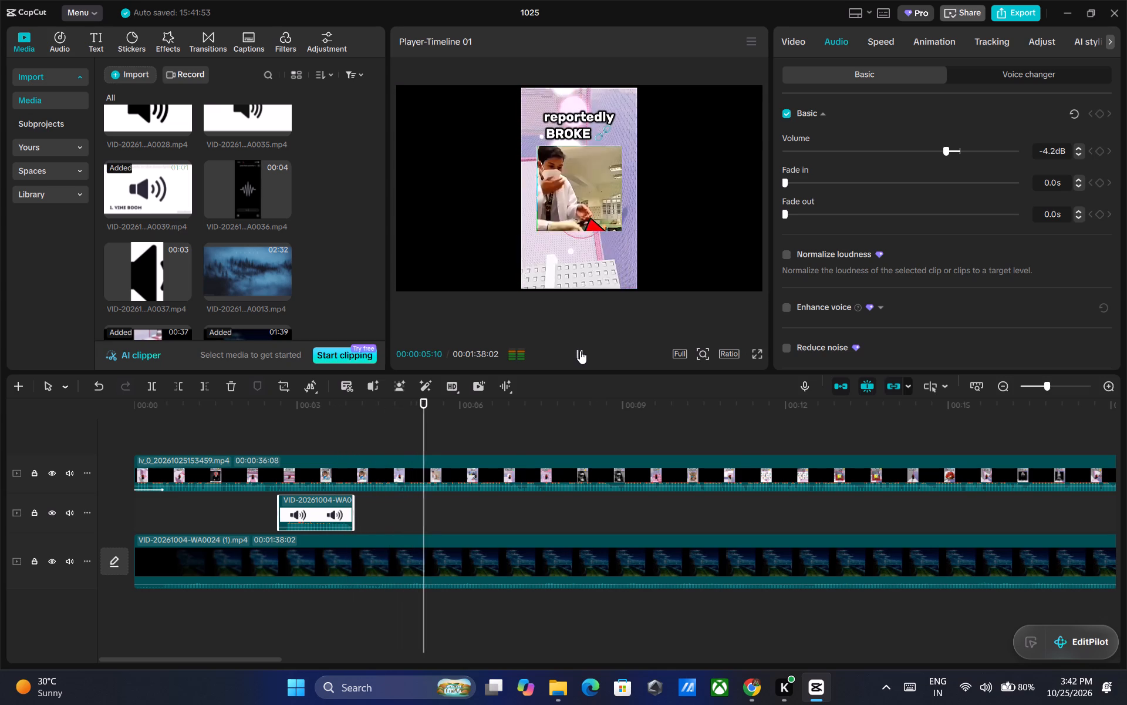
click(580, 351)
click(580, 351)
click(582, 351)
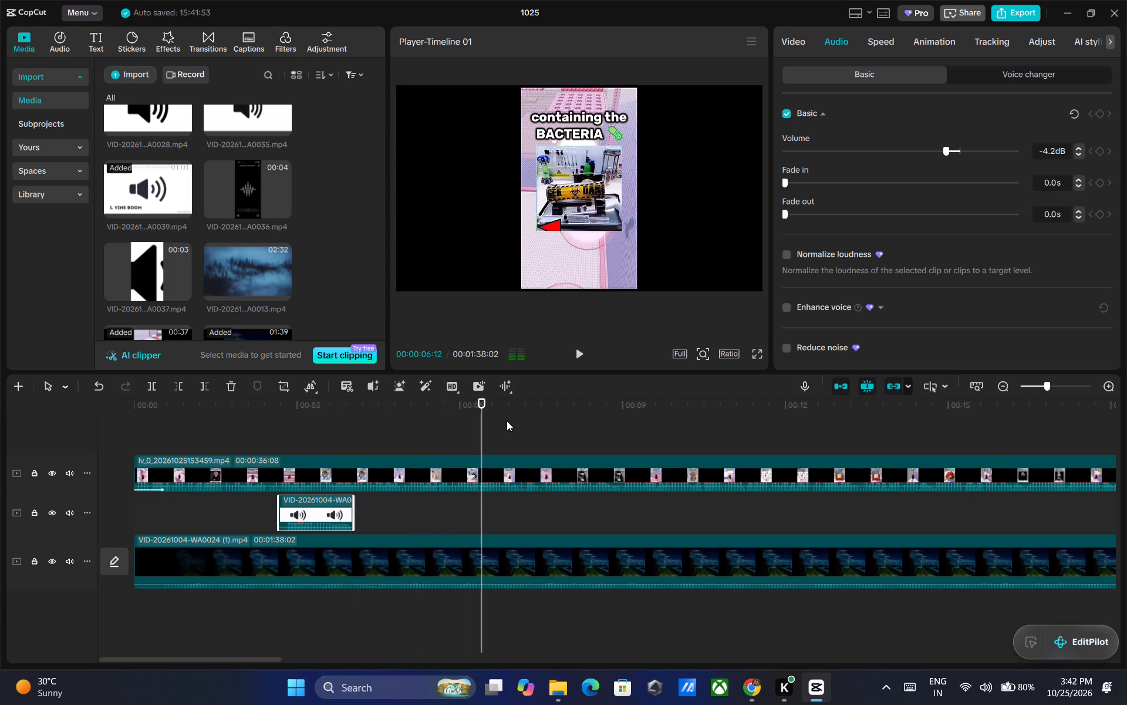
drag(481, 403, 265, 403)
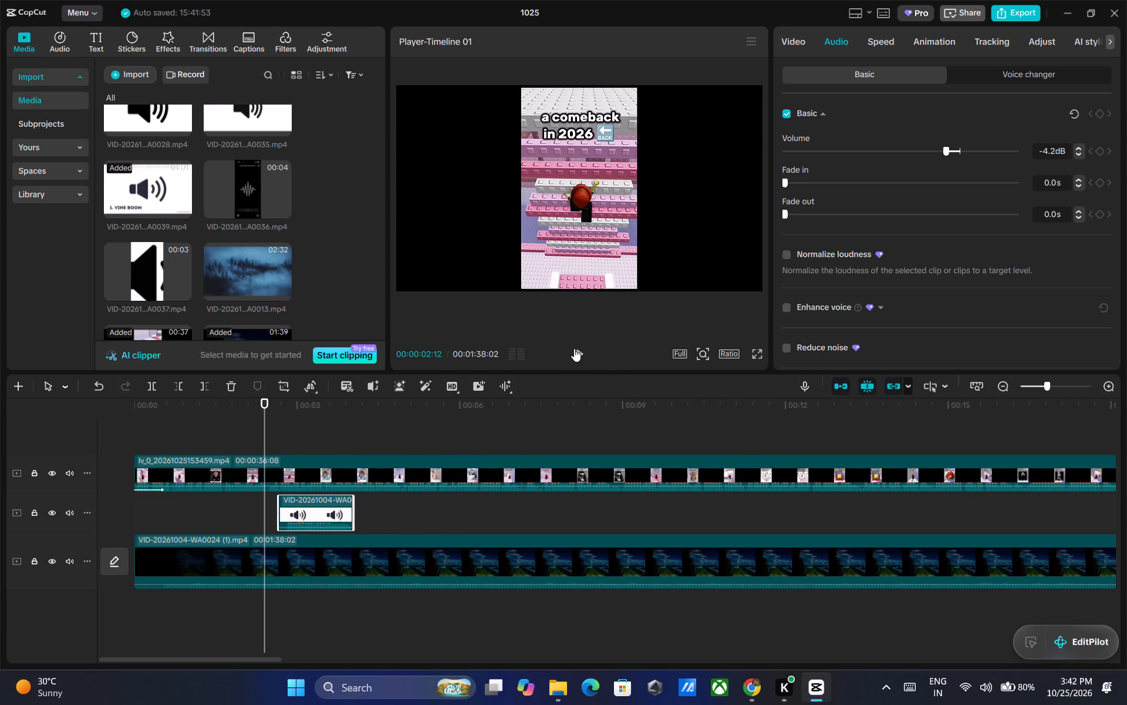
click(578, 351)
click(578, 351)
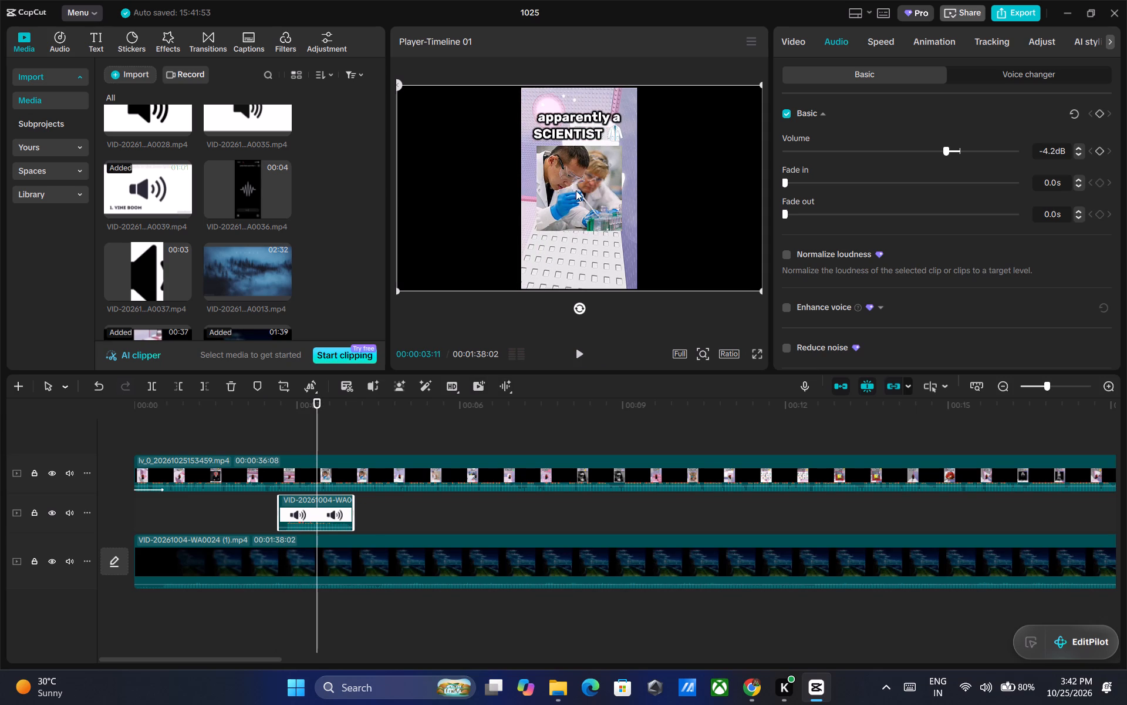
Watch the edit in full screen from 00:00:03:11 to about the 12-second mark, then return to the timeline.
click(758, 351)
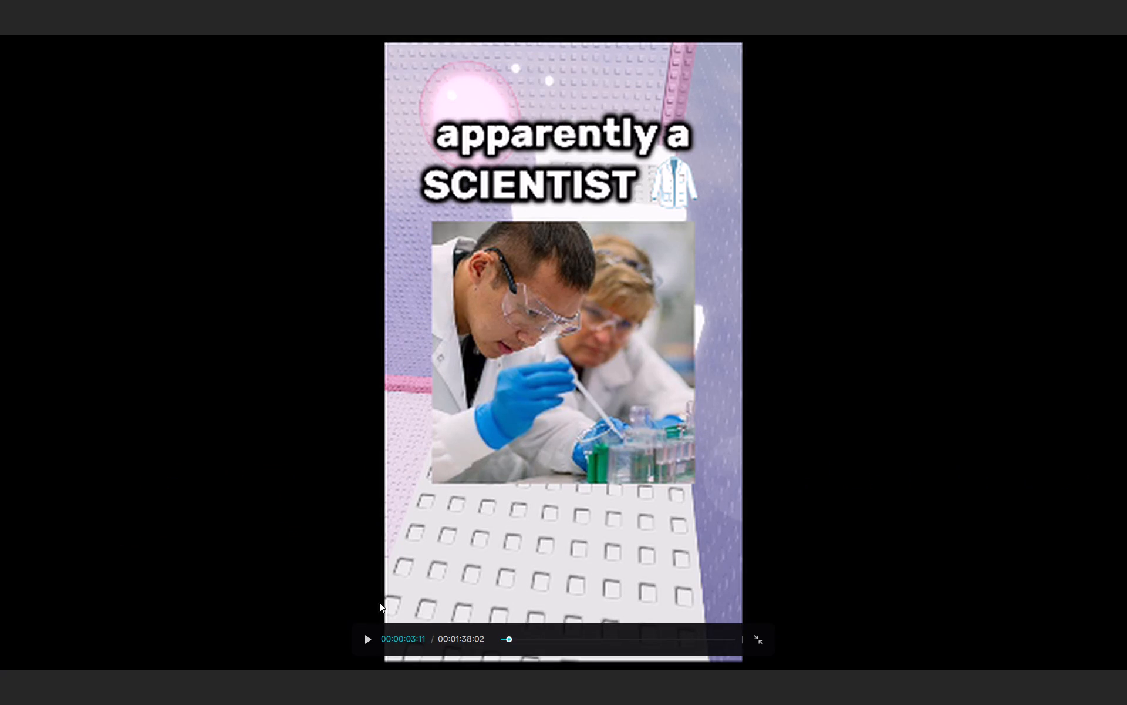
click(362, 640)
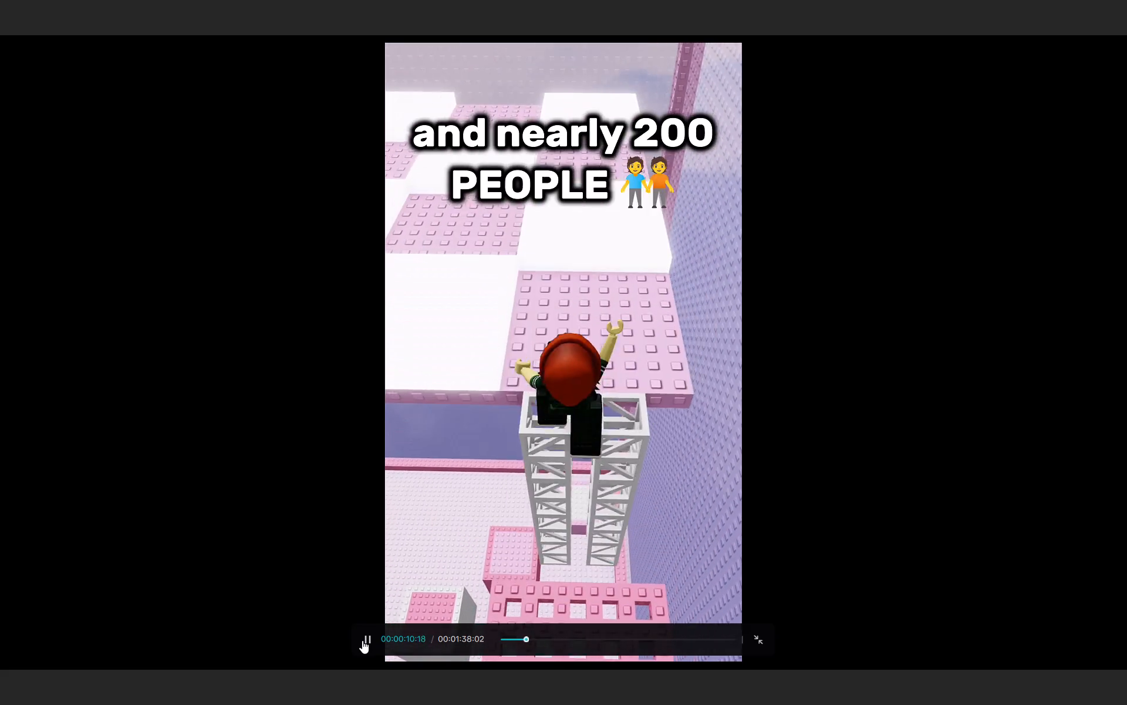
click(362, 640)
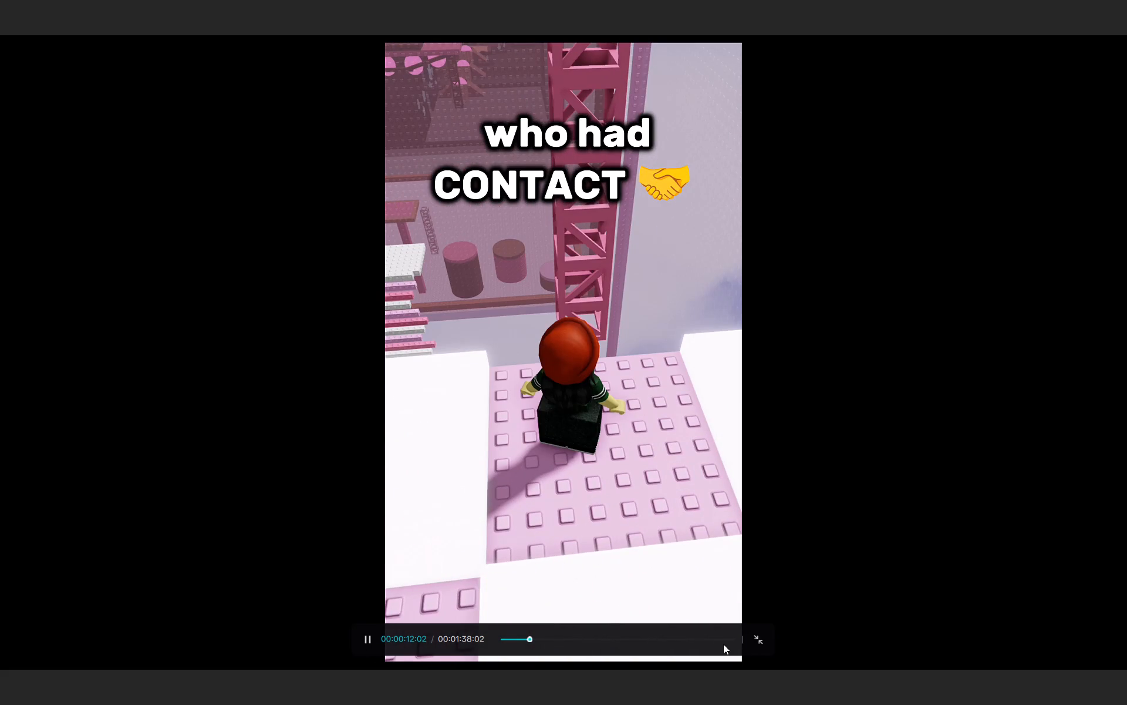
click(758, 637)
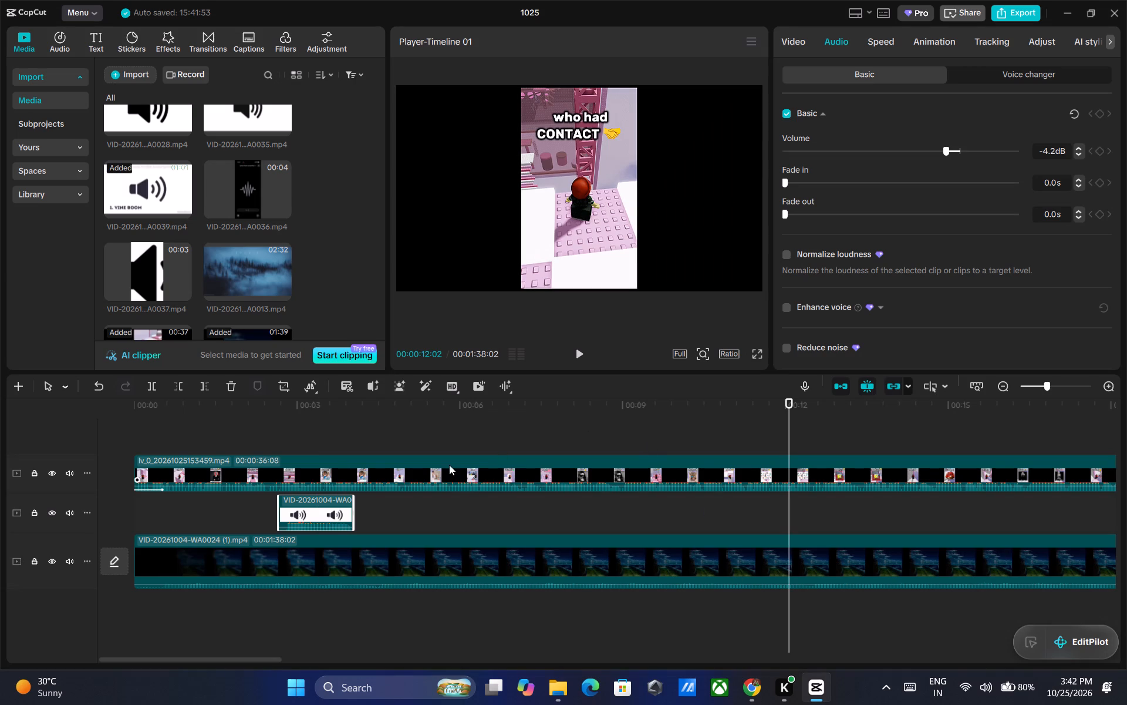
Shift the Vine Boom clip a few frames earlier so that it starts just before 00:00:02:20.
drag(791, 401, 270, 392)
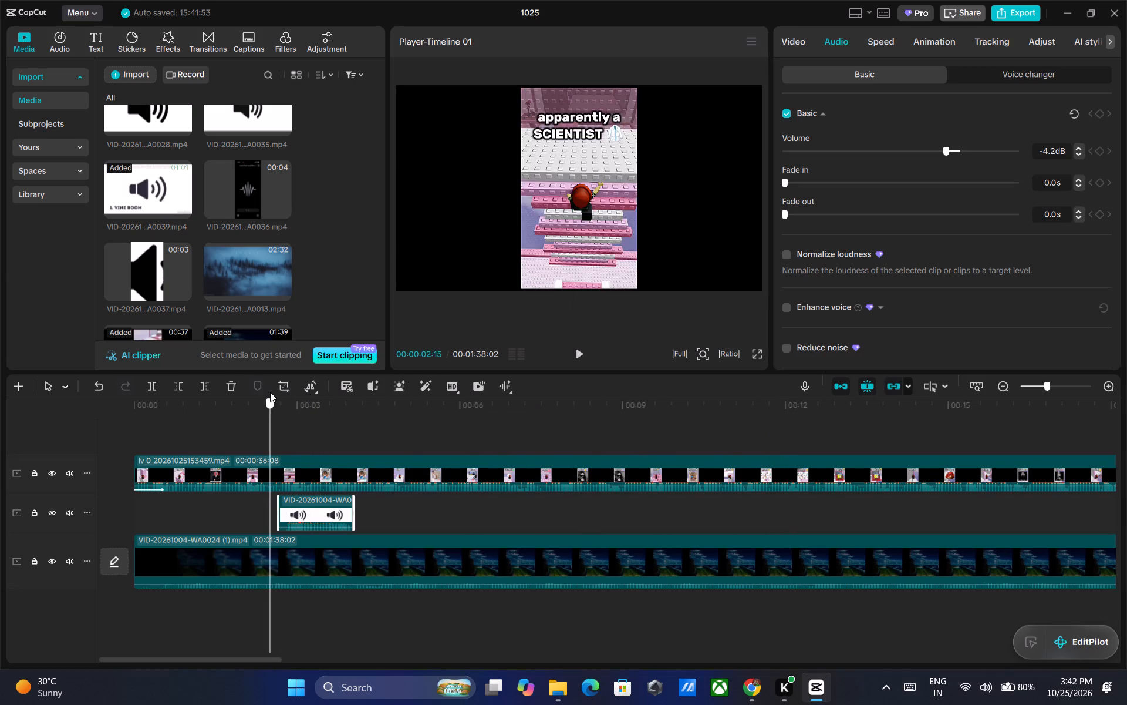
drag(270, 392, 283, 393)
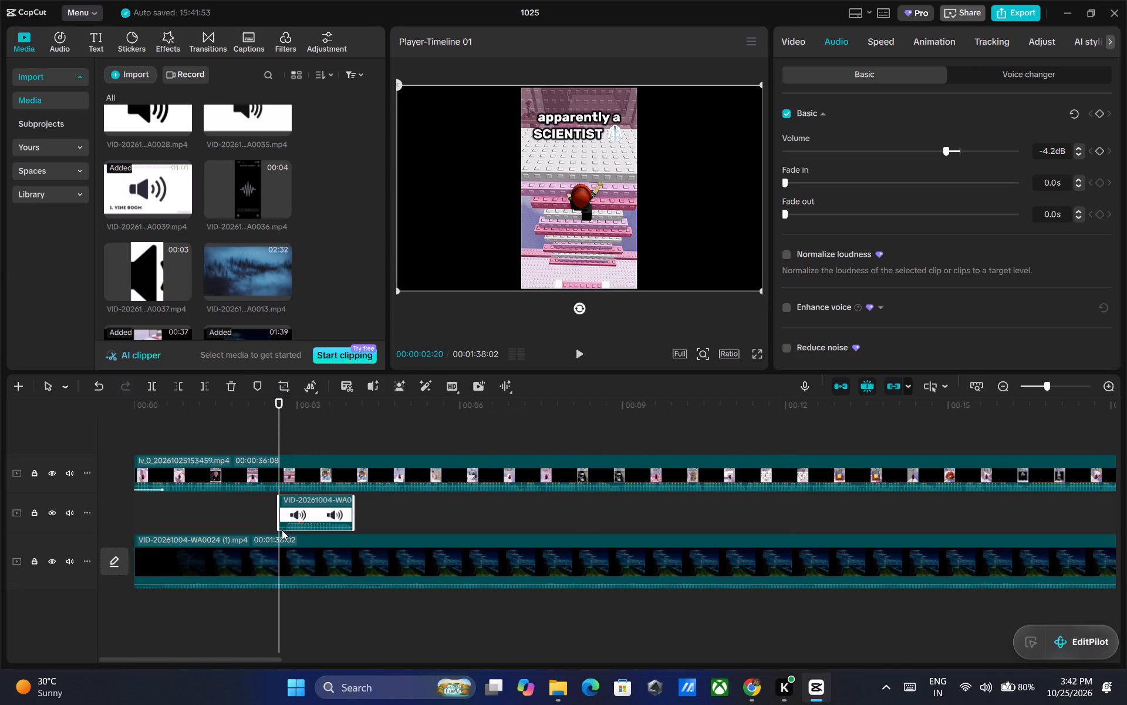
drag(309, 507, 304, 507)
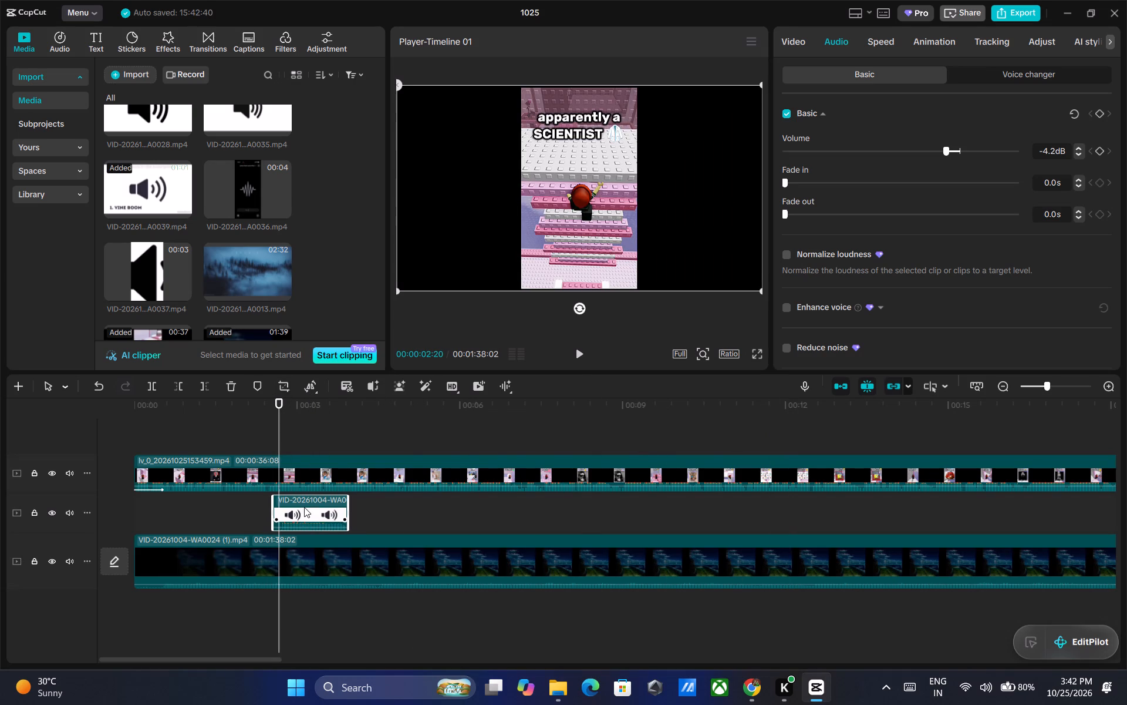
Play back the repositioned Vine Boom sound and raise its clip volume to -3.3 dB.
click(582, 354)
click(582, 354)
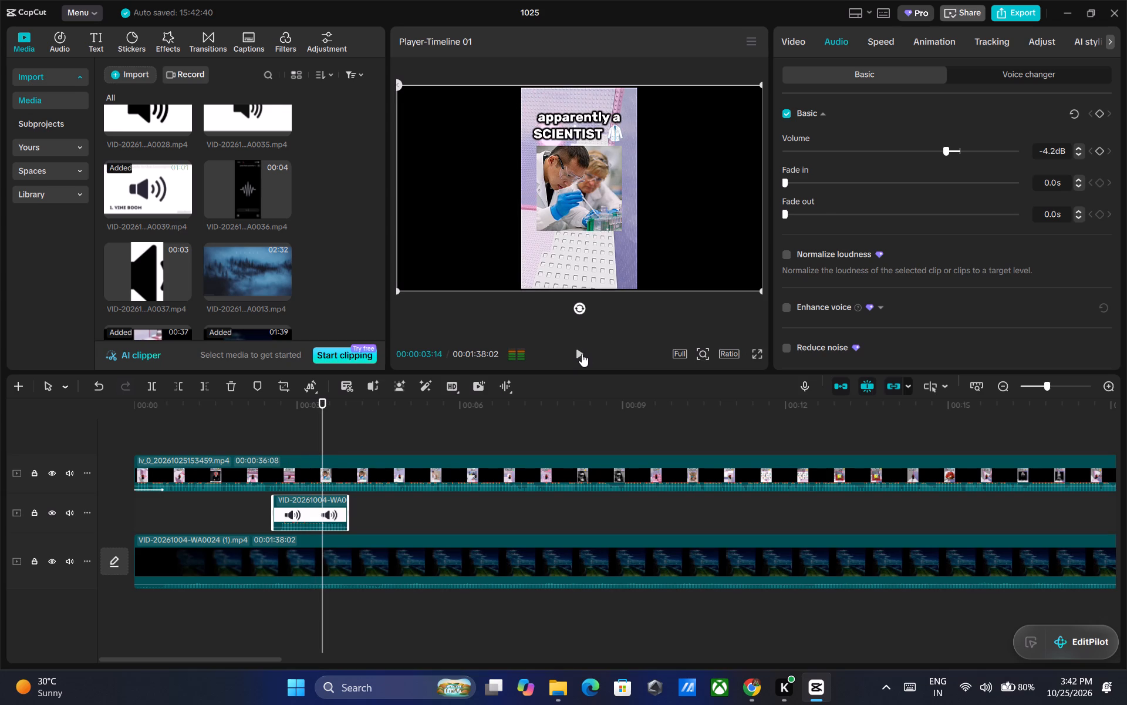
triple_click(1078, 148)
triple_click(1078, 148)
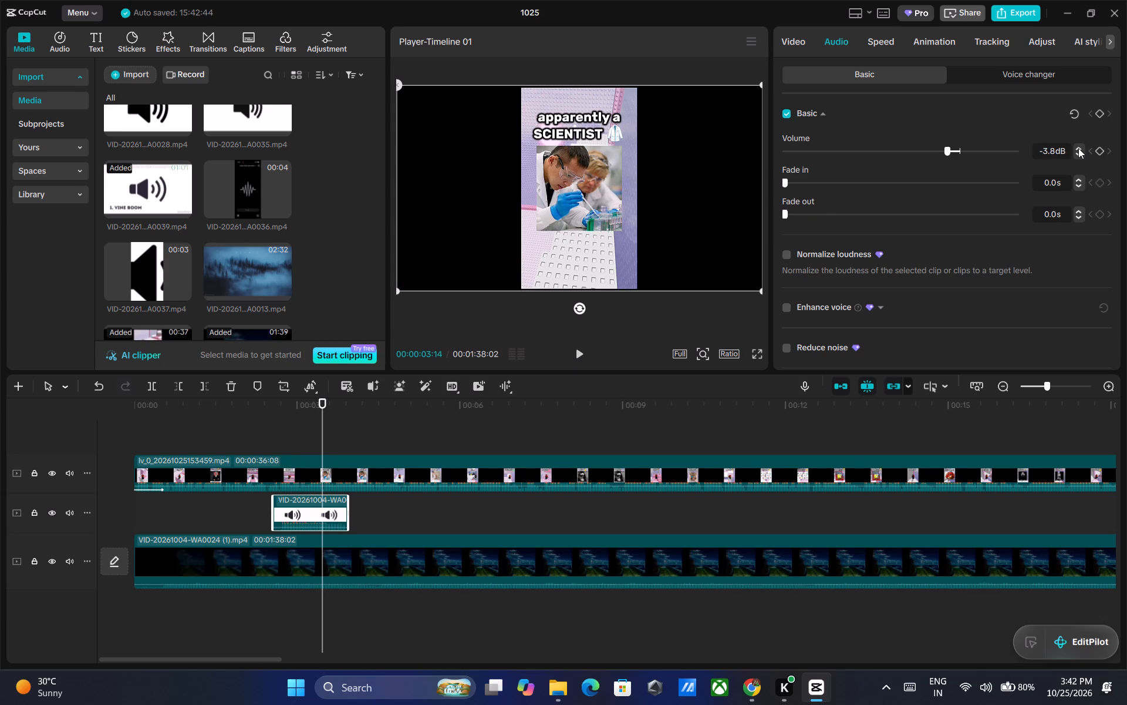
double_click(1078, 148)
click(1078, 148)
Play the timeline onward from 00:00:03:14 to the "reportedly BROKE" caption at about 00:00:05:06.
click(575, 353)
triple_click(576, 352)
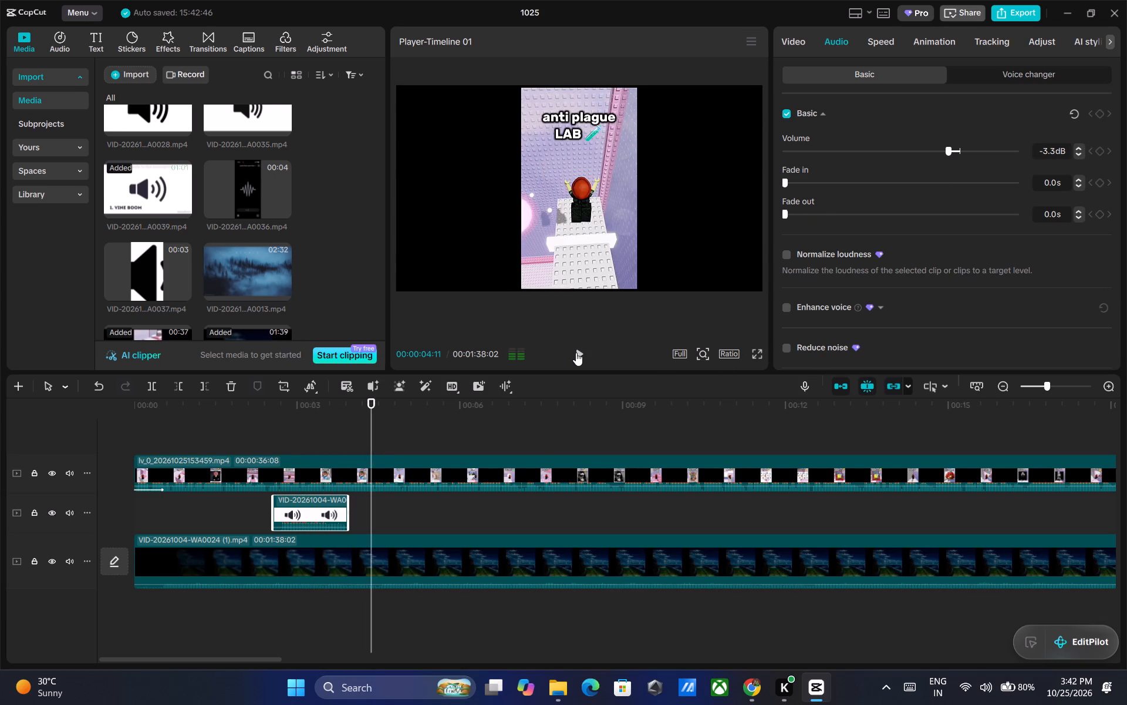
triple_click(576, 352)
click(576, 352)
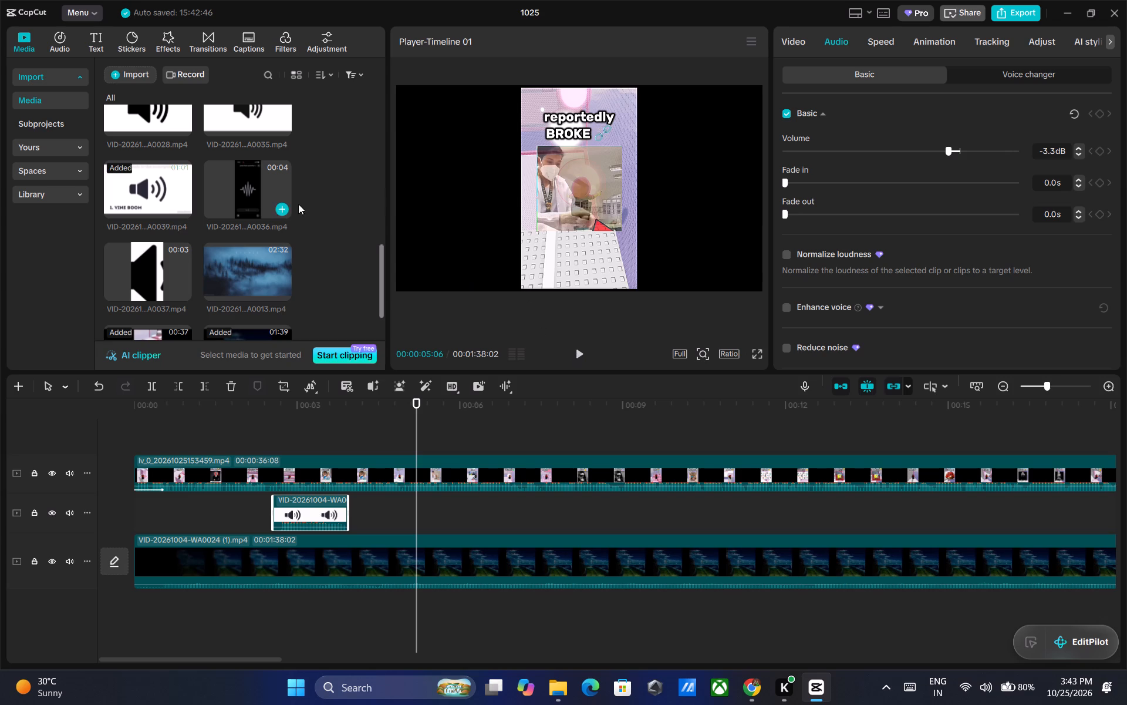
Audition several sound-effect clips in the media library, including WA0036, WA0033, the keyboard sound, WA0034 and WA0030.
scroll(123, 219, down, 3)
scroll(208, 232, up, 2)
click(250, 257)
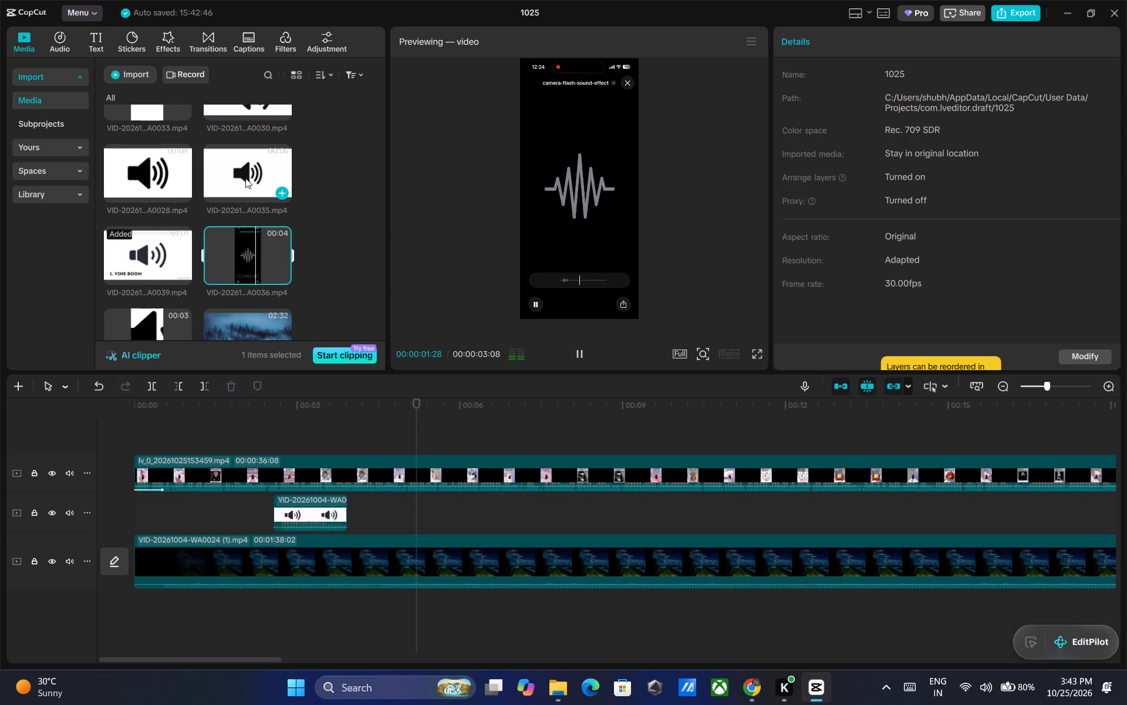
scroll(227, 203, up, 3)
click(153, 297)
click(255, 208)
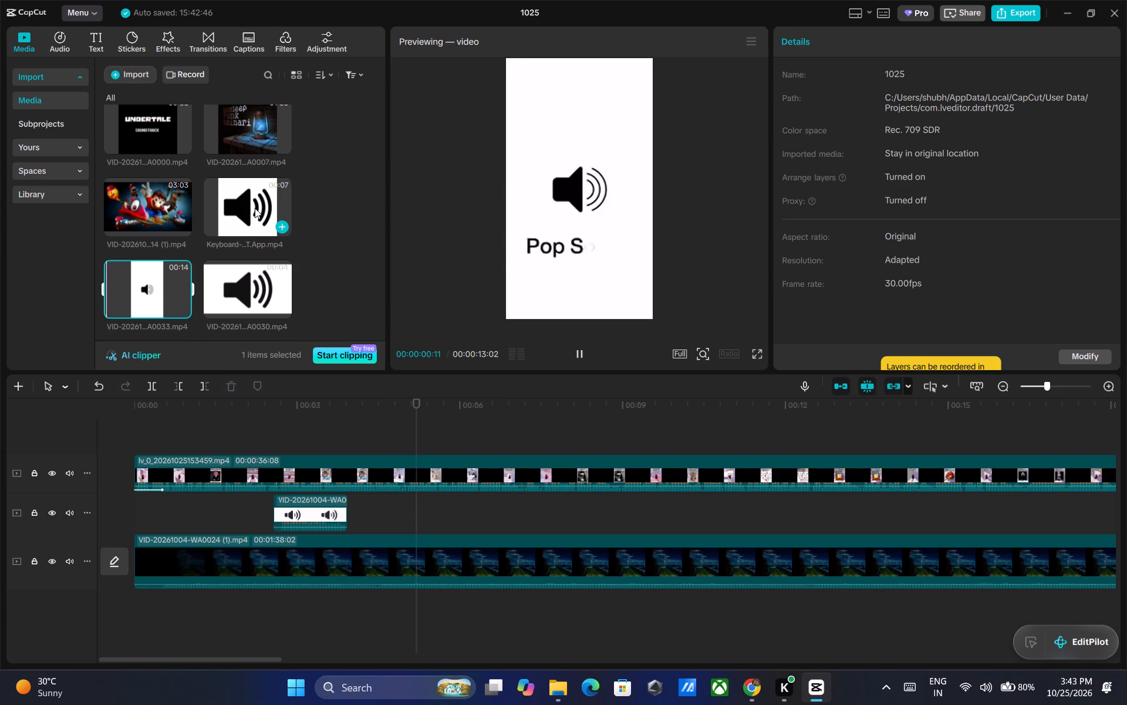
scroll(252, 206, up, 3)
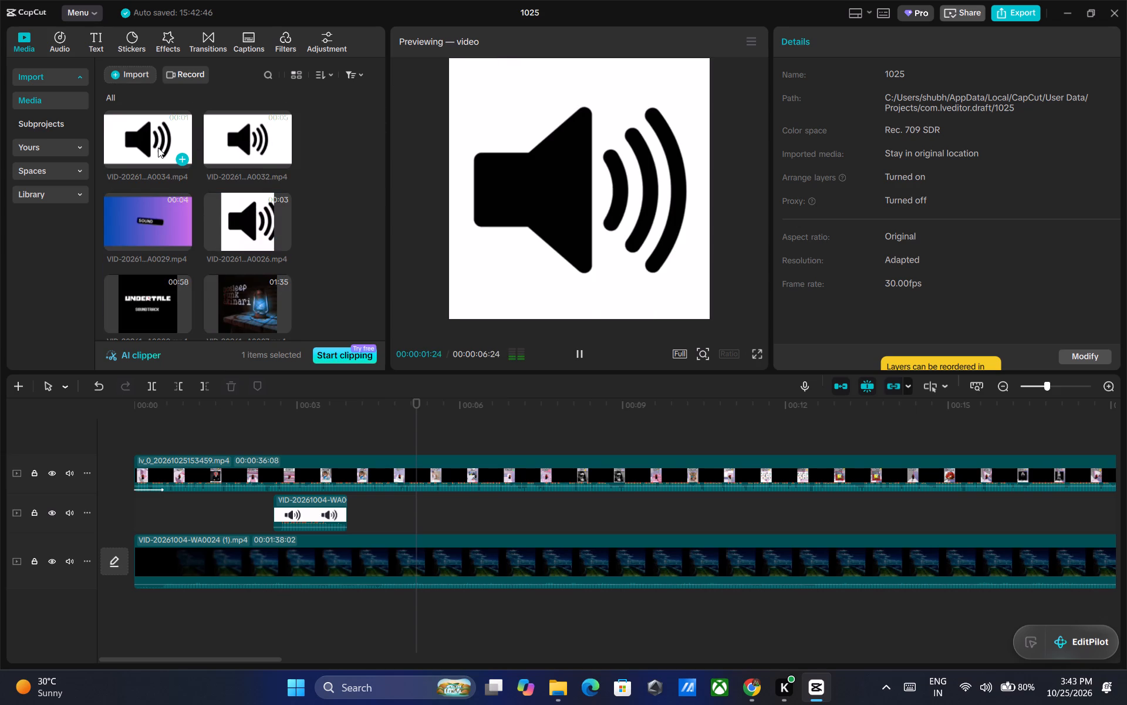
click(158, 147)
scroll(164, 147, down, 1)
scroll(241, 246, down, 2)
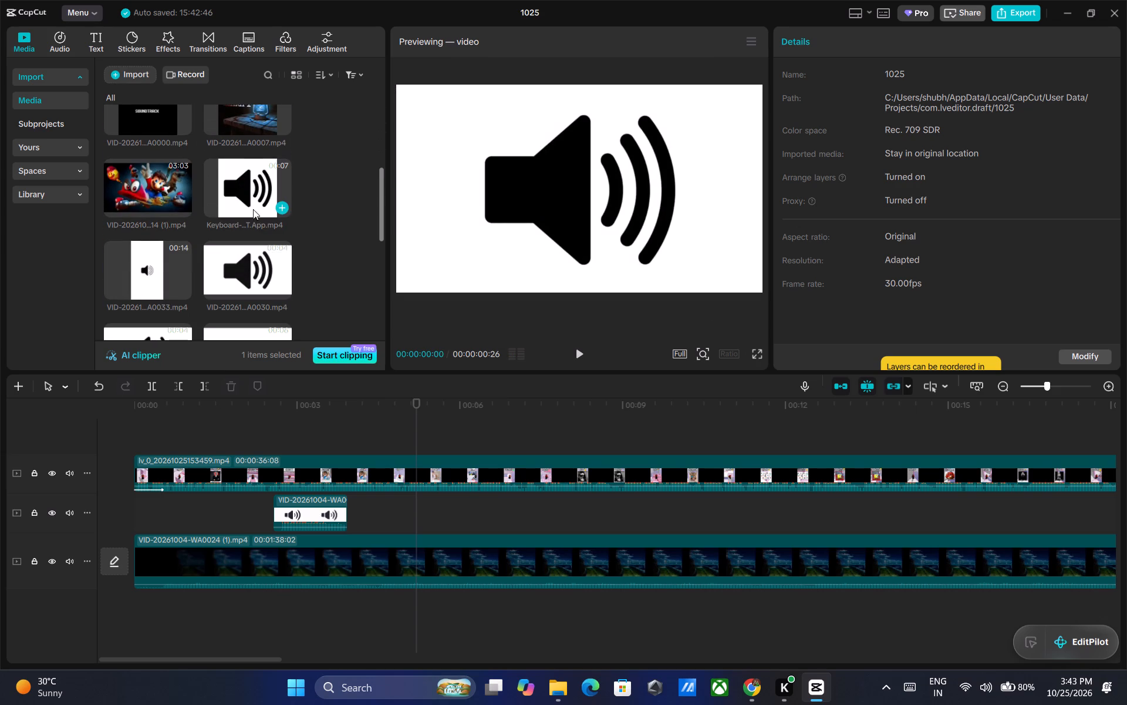
click(256, 266)
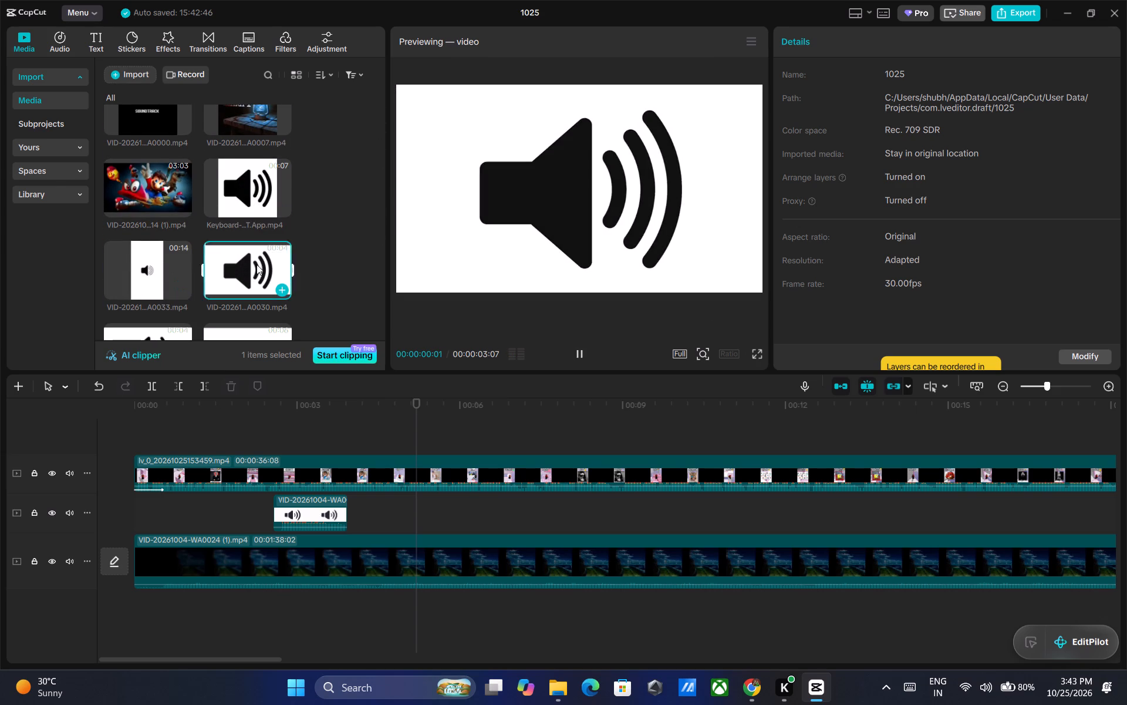
scroll(257, 264, down, 2)
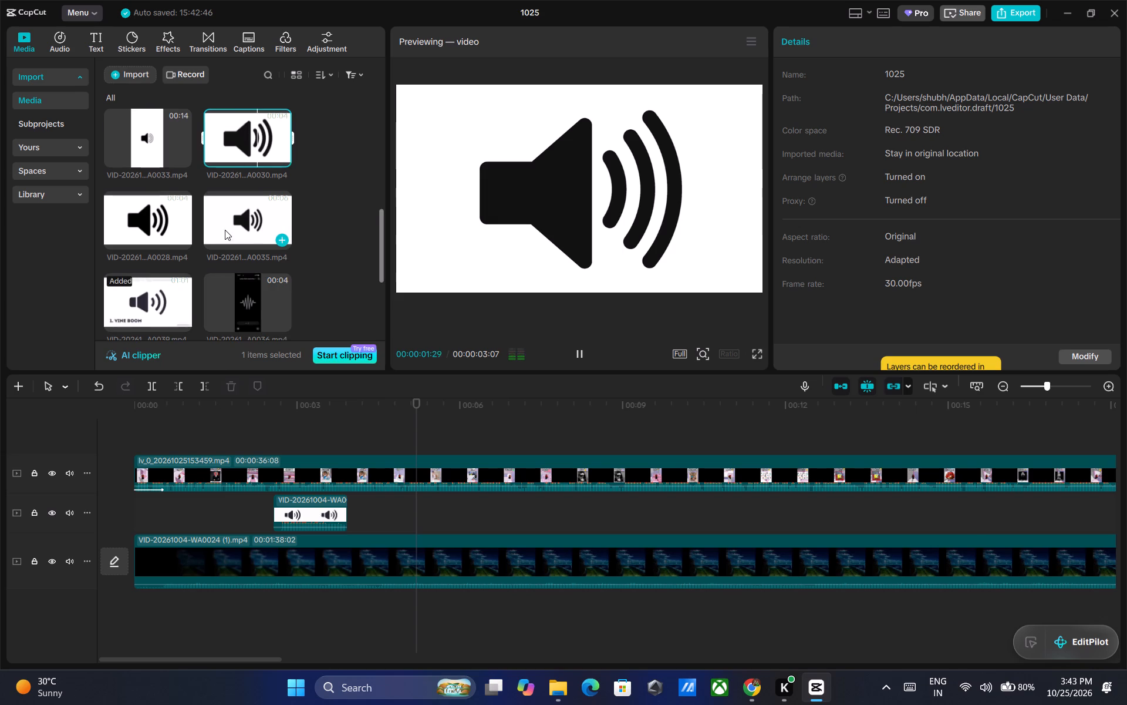
scroll(238, 293, down, 1)
scroll(238, 234, down, 1)
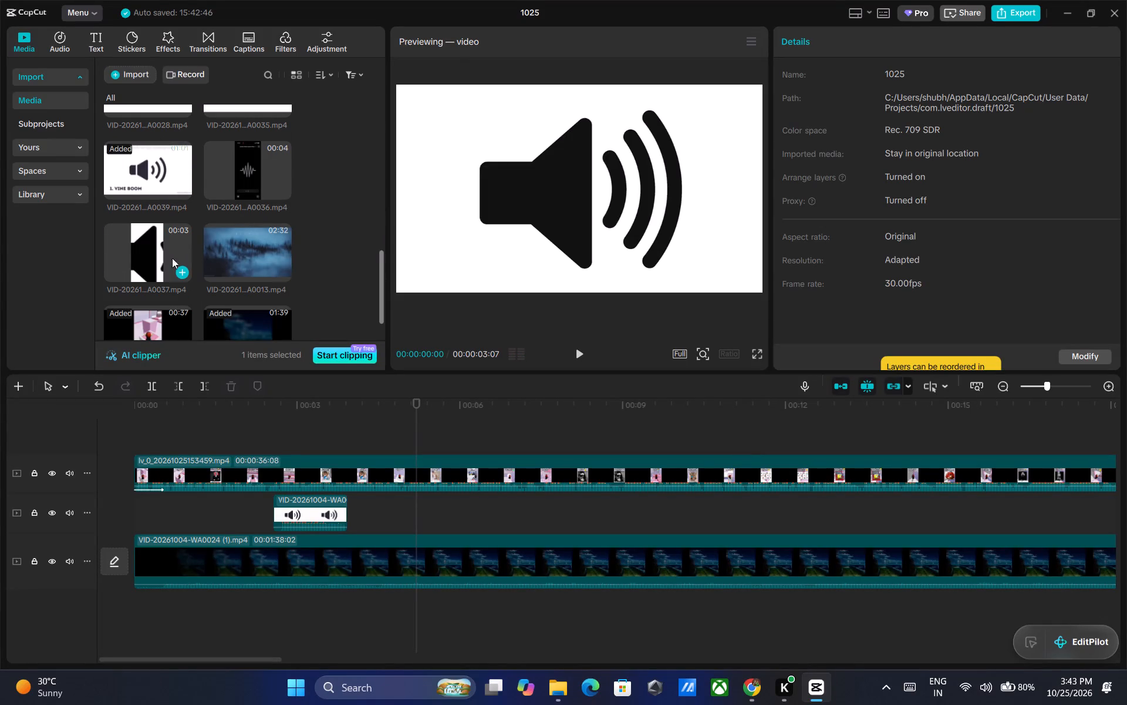
Preview the VID-20261004-WA0037 sound clip and place it on the Vine Boom track, starting at about the 4.5-second mark.
click(158, 264)
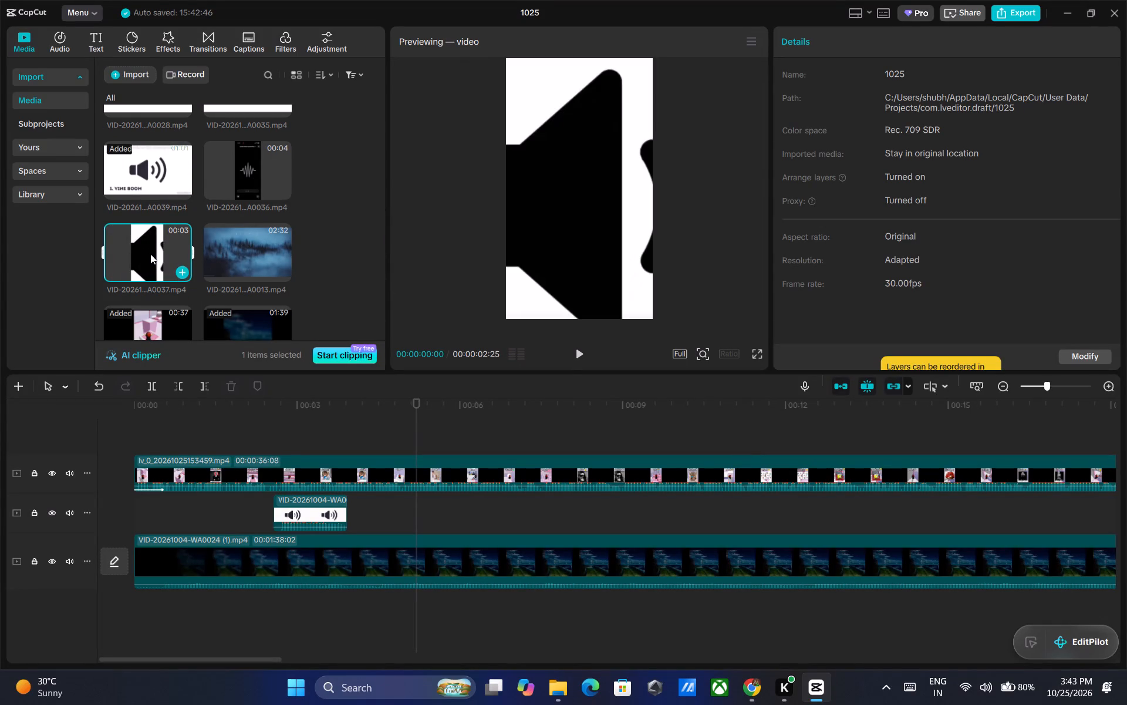
drag(155, 252, 351, 507)
drag(397, 508, 430, 508)
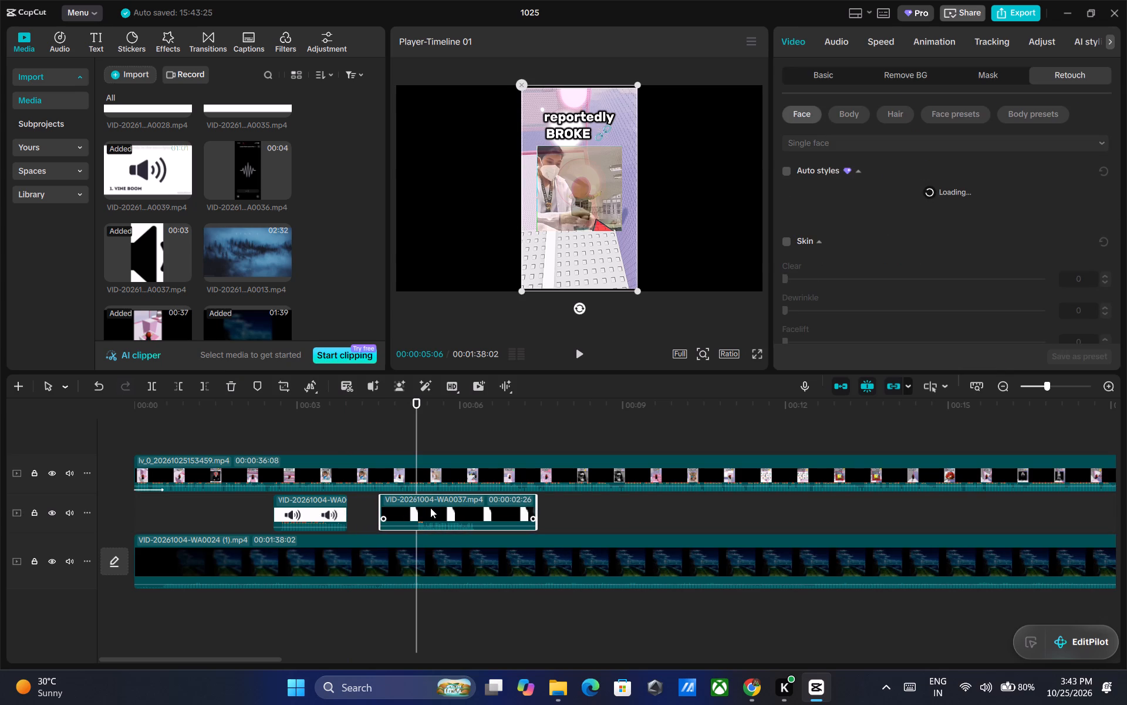
drag(430, 508, 430, 508)
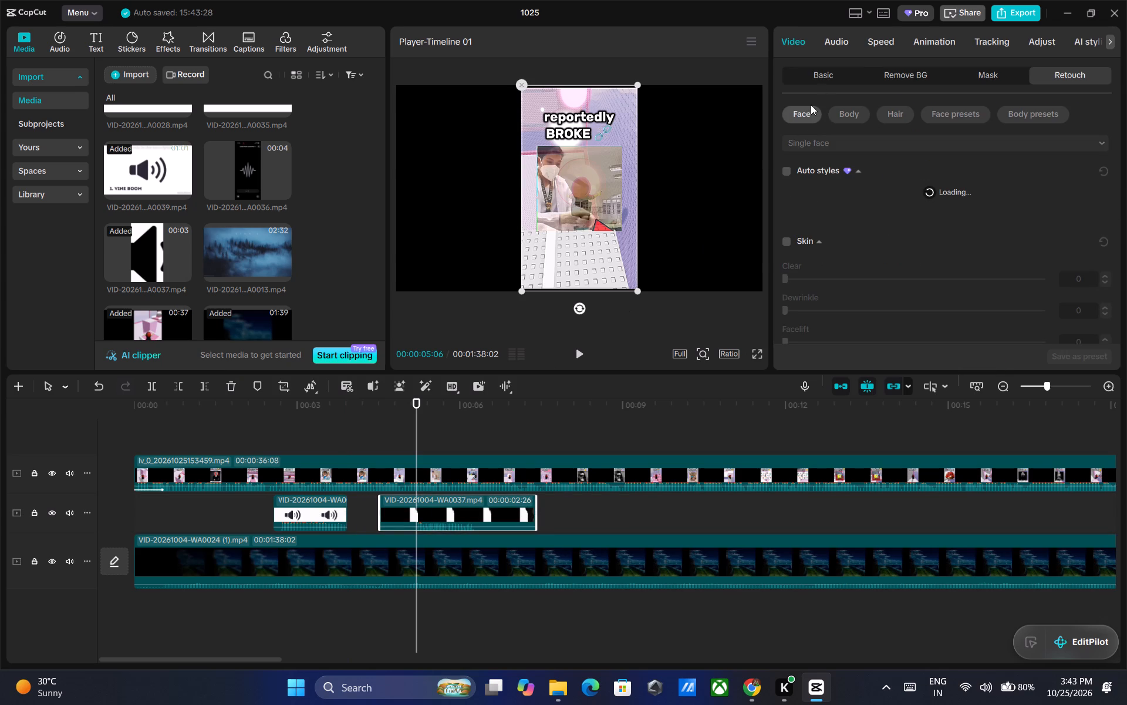
Lower the WA0037 clip's volume to -4.0 dB, playing back a short stretch from 00:00:05:06 to judge the level.
click(838, 41)
drag(960, 150, 959, 150)
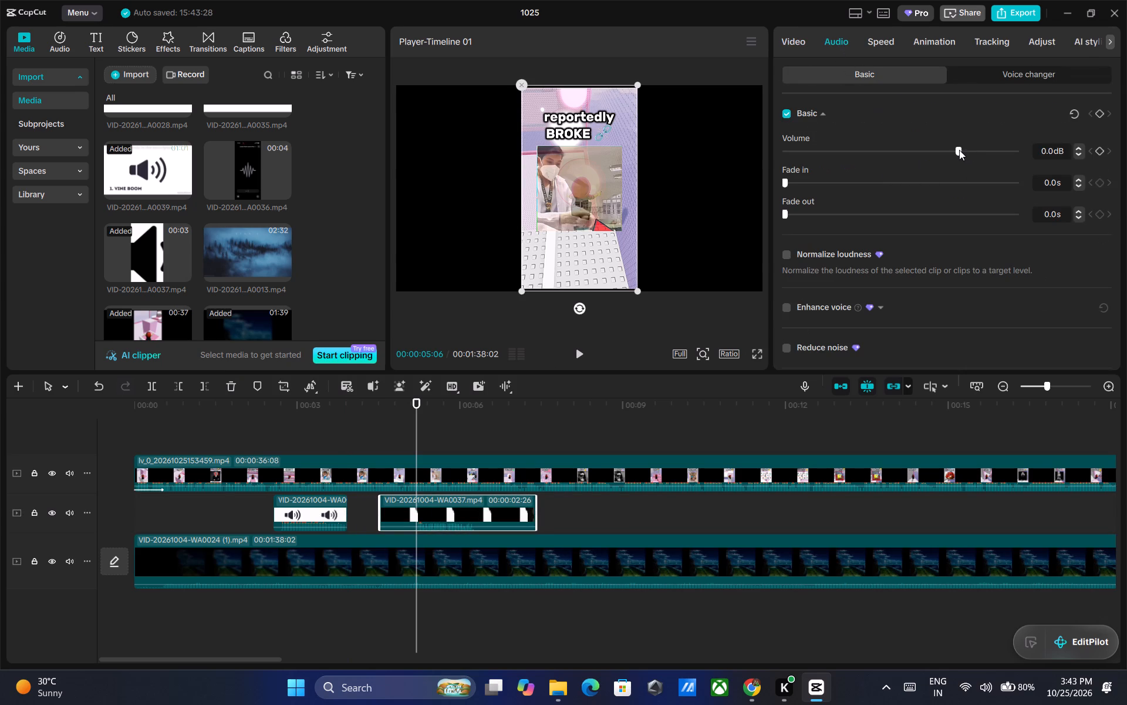
drag(959, 150, 945, 157)
click(579, 352)
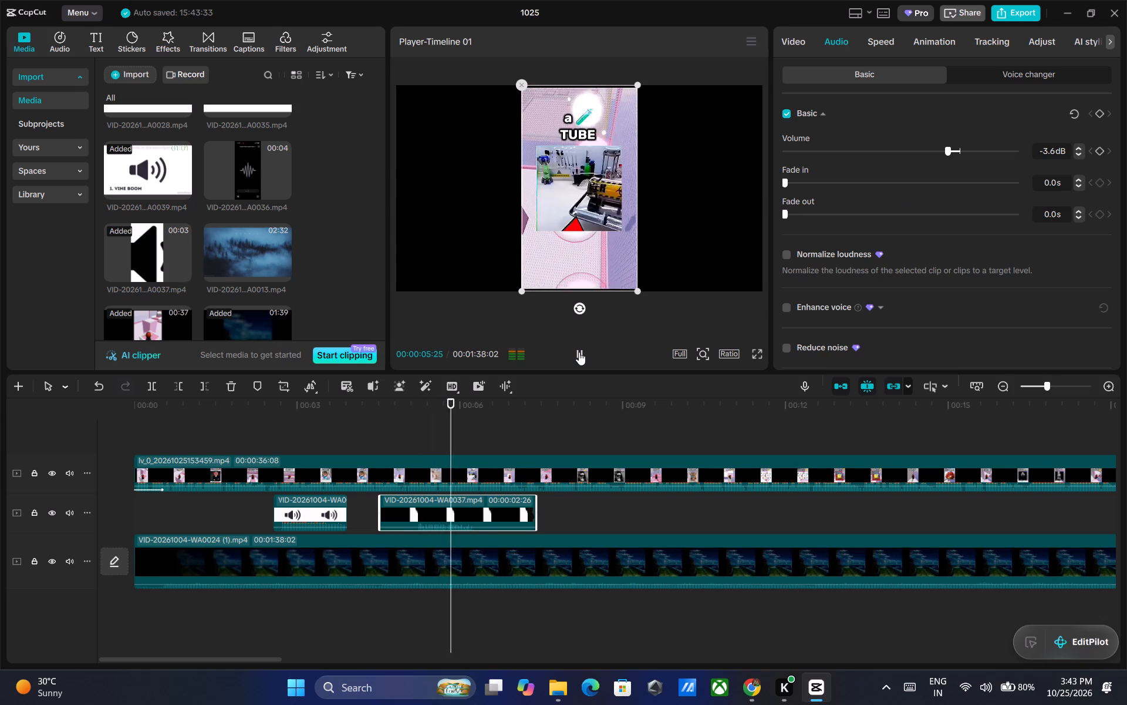
click(579, 352)
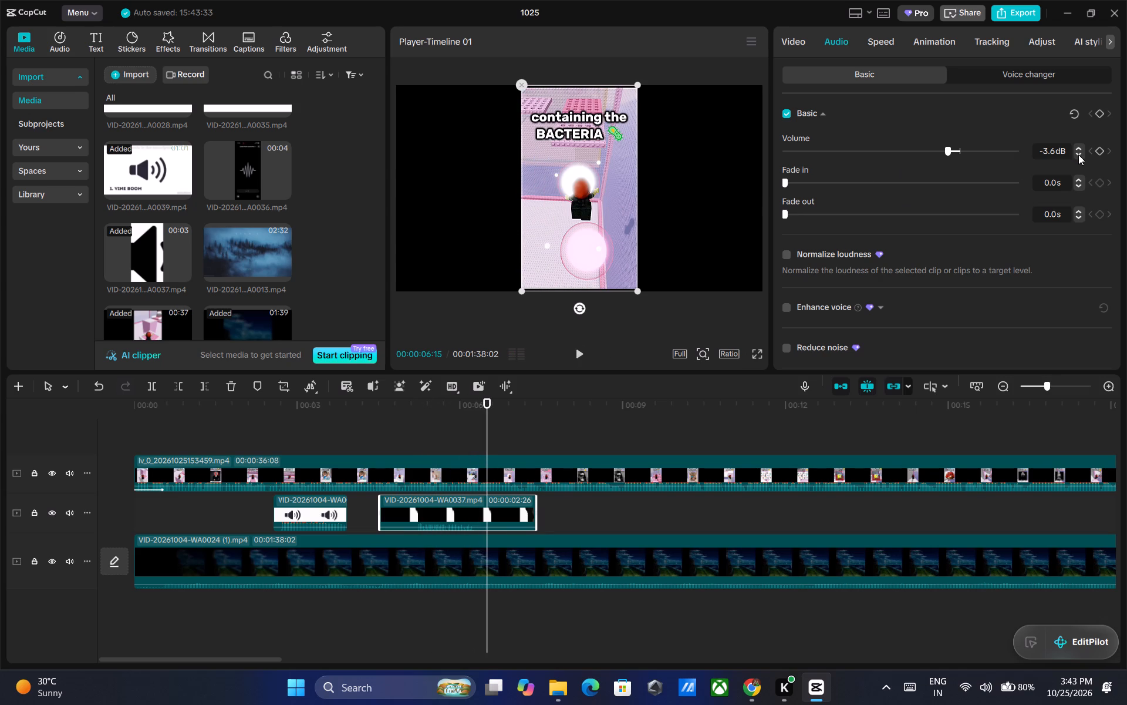
triple_click(1078, 155)
click(1078, 155)
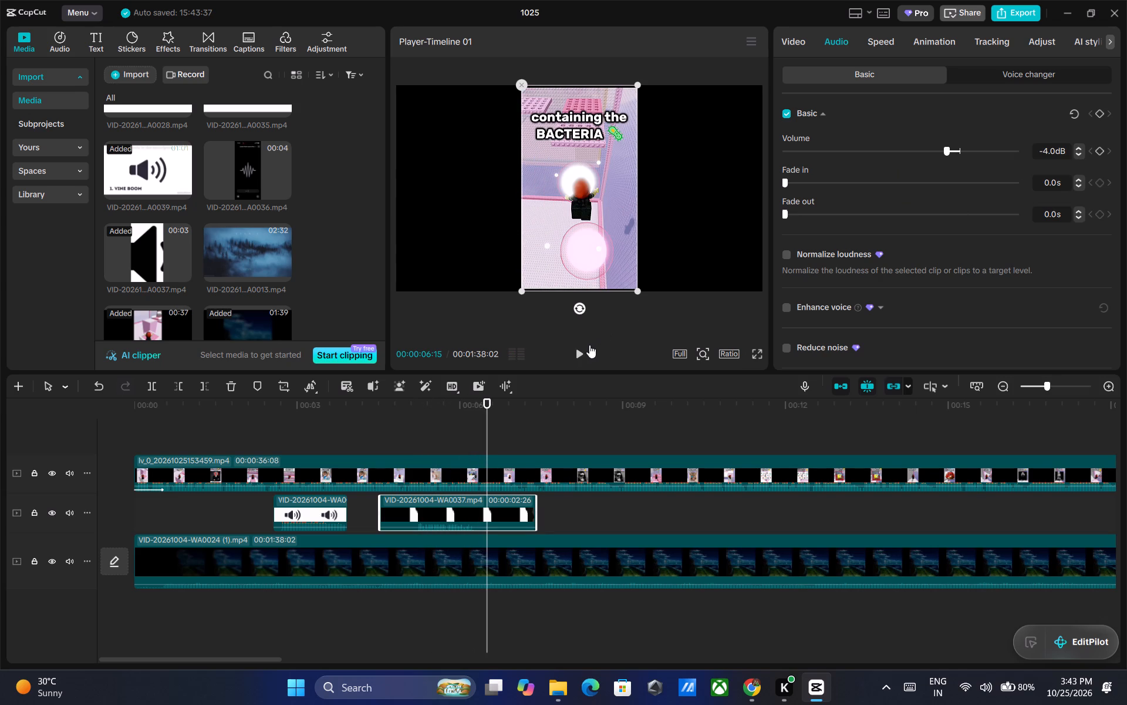
Play the timeline onward from 00:00:06:15 and set the playhead at 00:00:07:19, on the "and bro this IS" caption.
click(579, 348)
triple_click(579, 348)
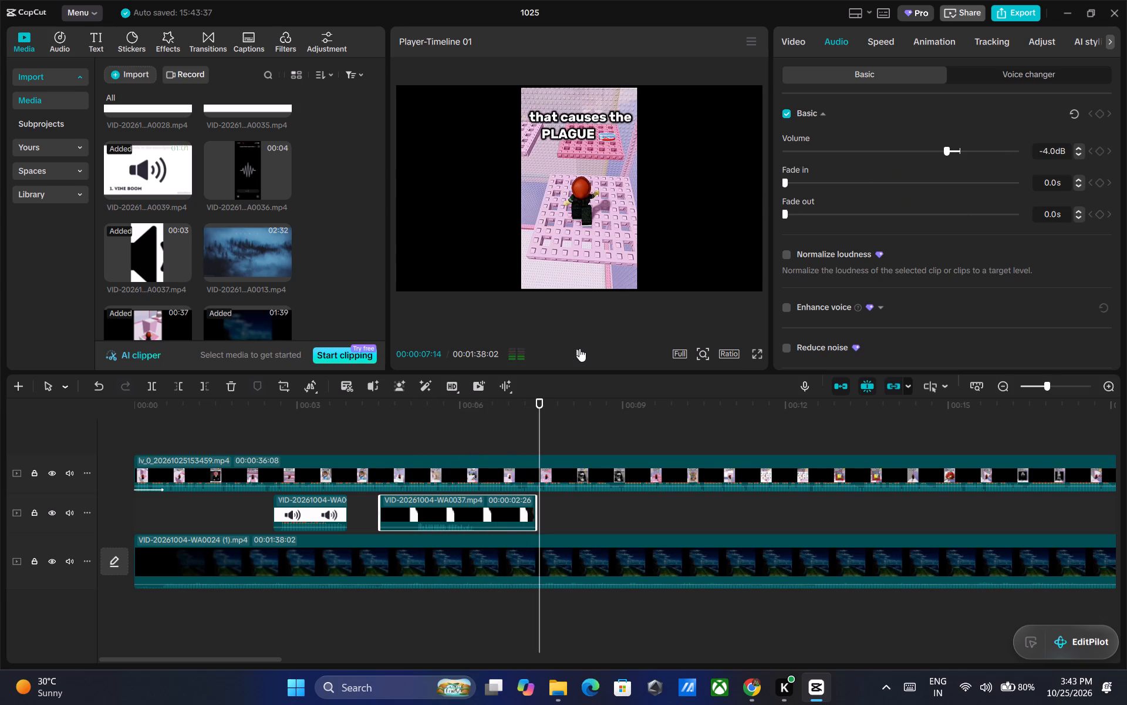
double_click(579, 348)
double_click(579, 348)
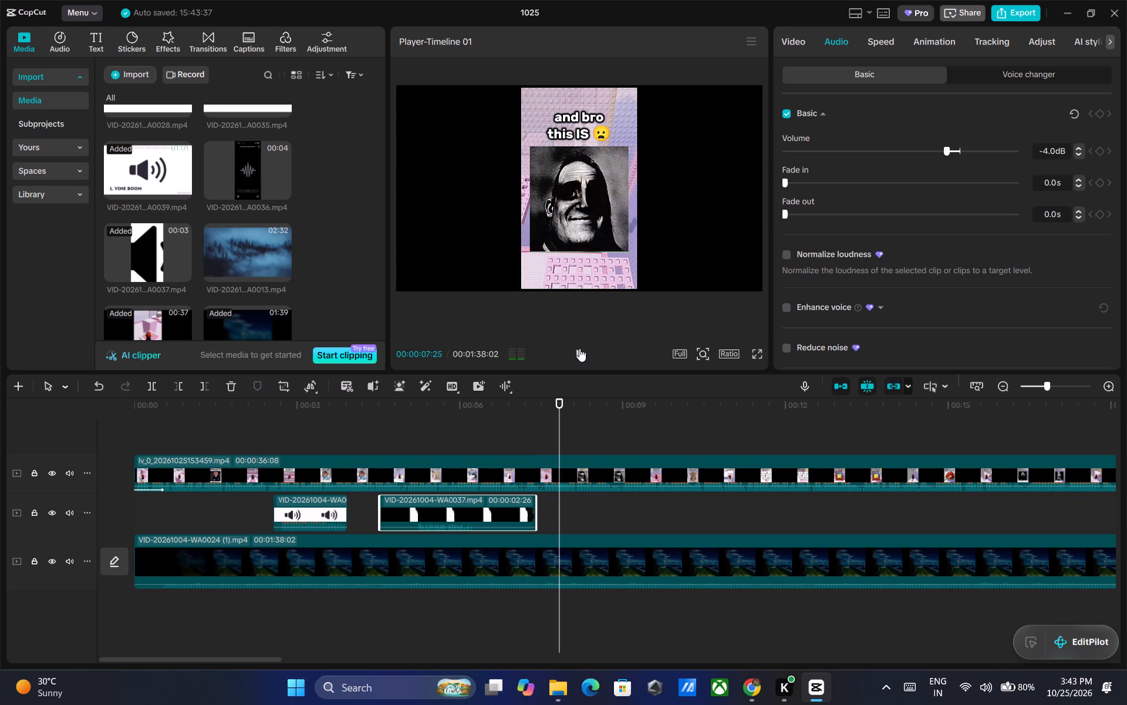
drag(557, 399, 549, 398)
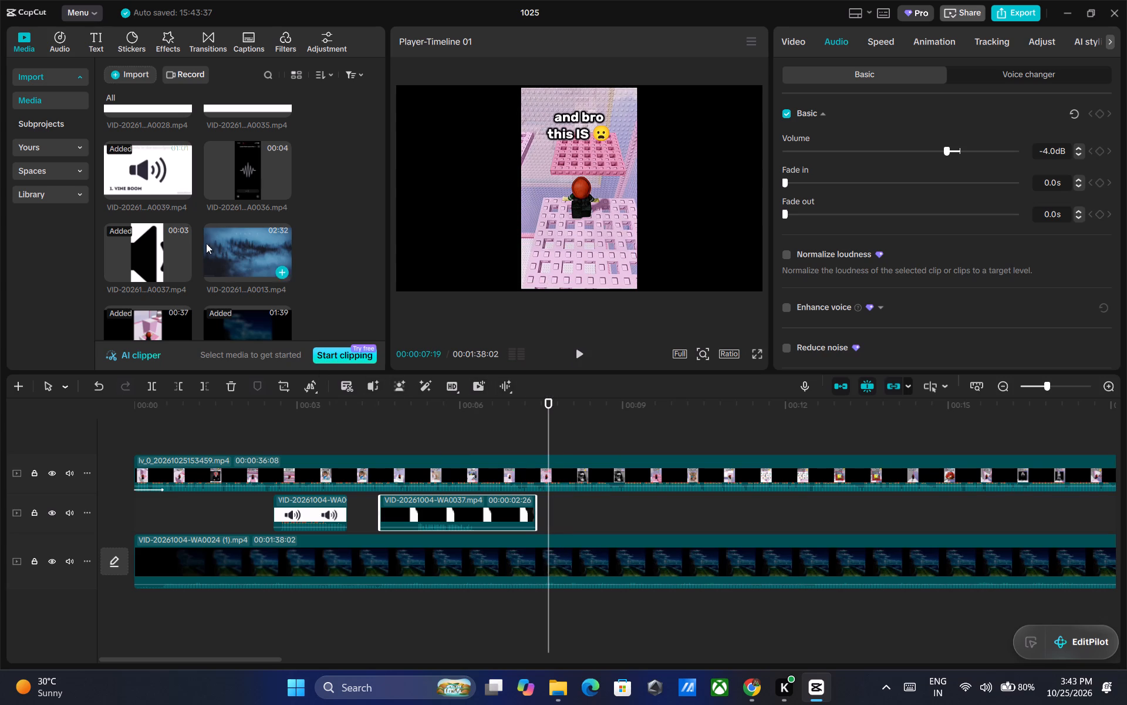
Audition more sound effects in the media library, including WA0035, WA0028 and the keyboard sound.
scroll(174, 214, up, 2)
click(268, 214)
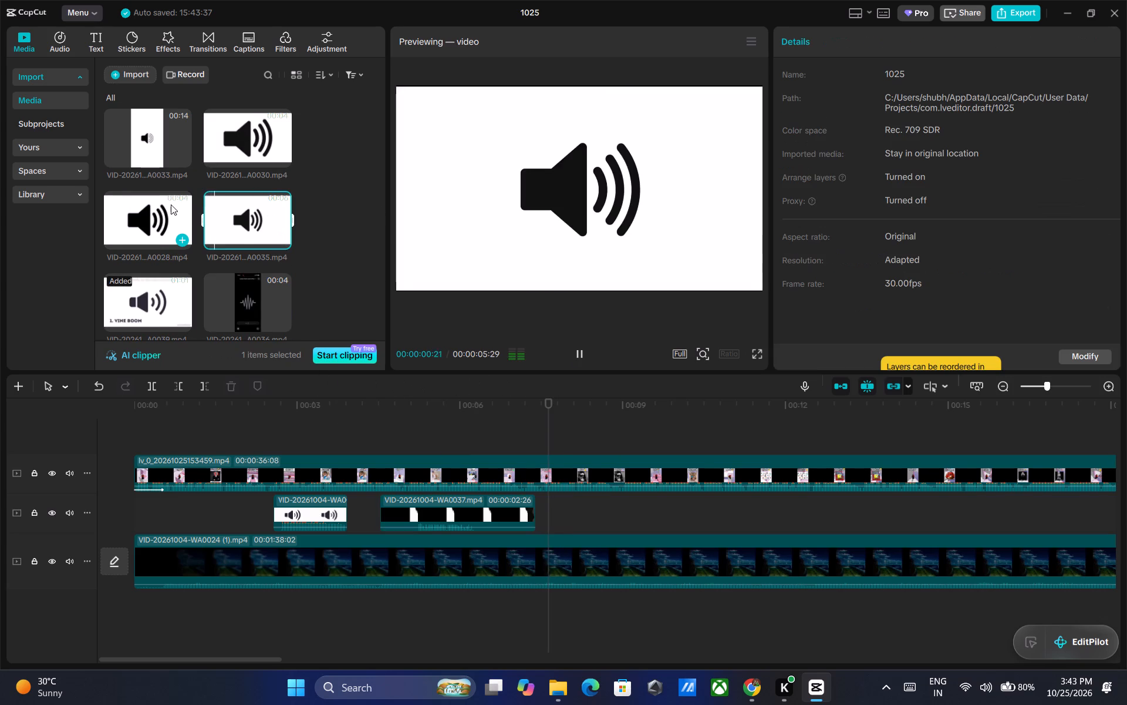
click(170, 204)
scroll(167, 195, up, 2)
click(238, 257)
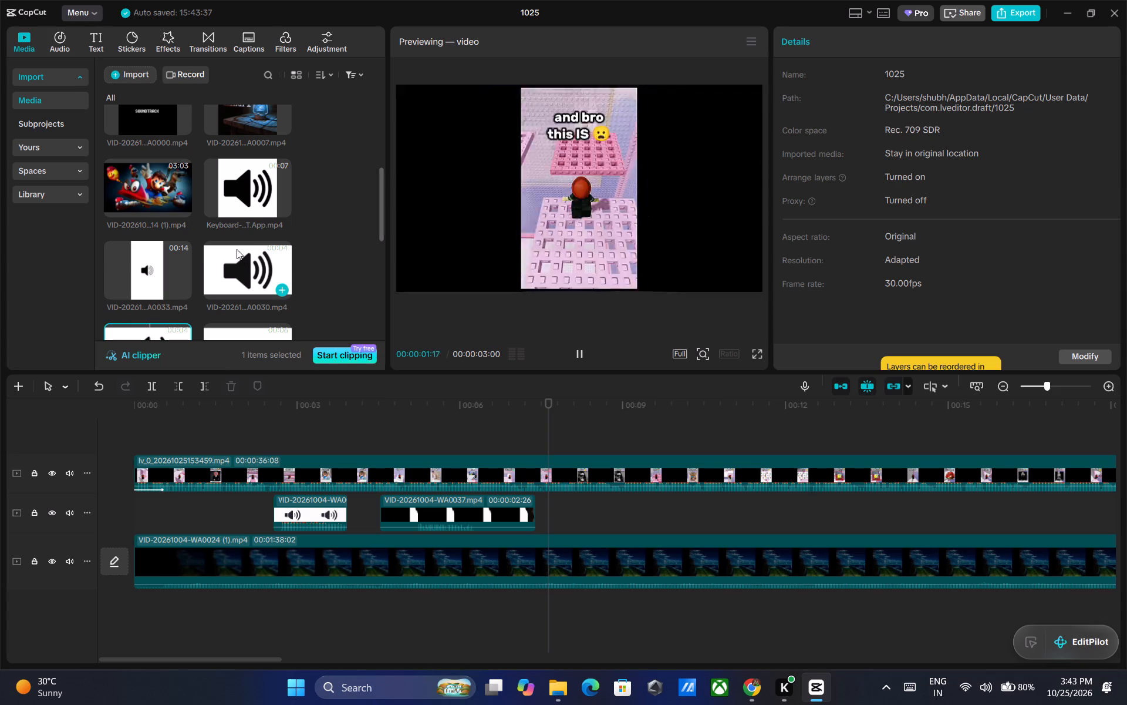
click(249, 189)
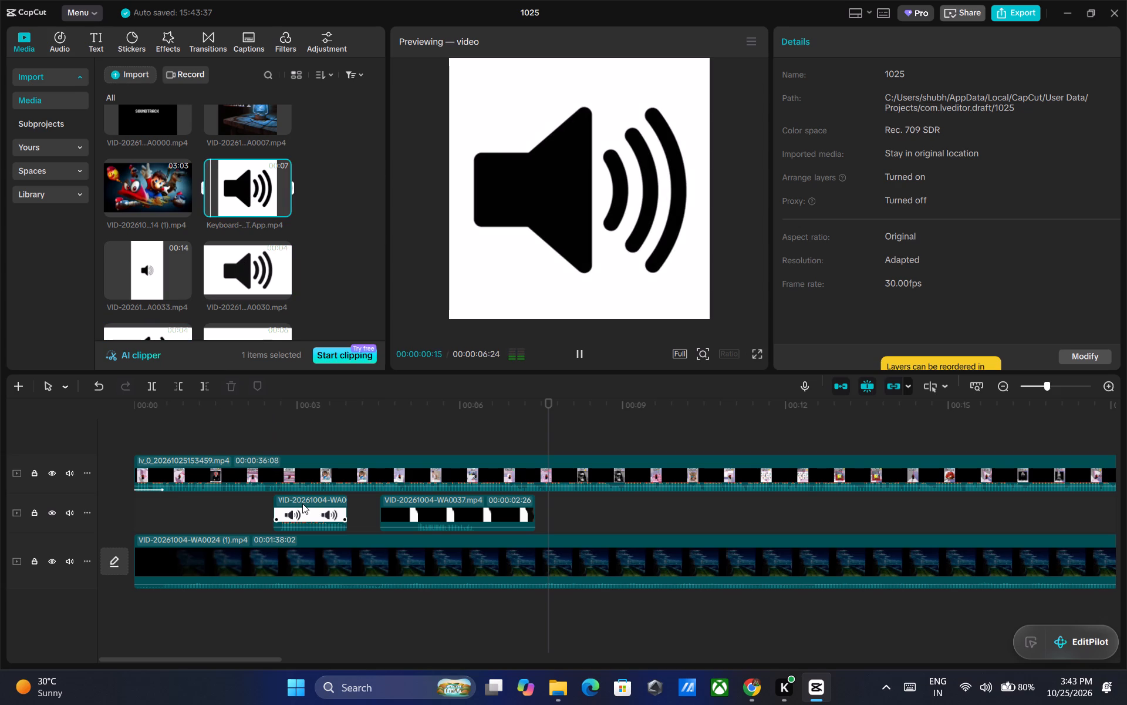
Paste a copy of the Vine Boom clip after the WA0037 clip, starting just before 00:00:07:19.
click(302, 503)
right_click(302, 503)
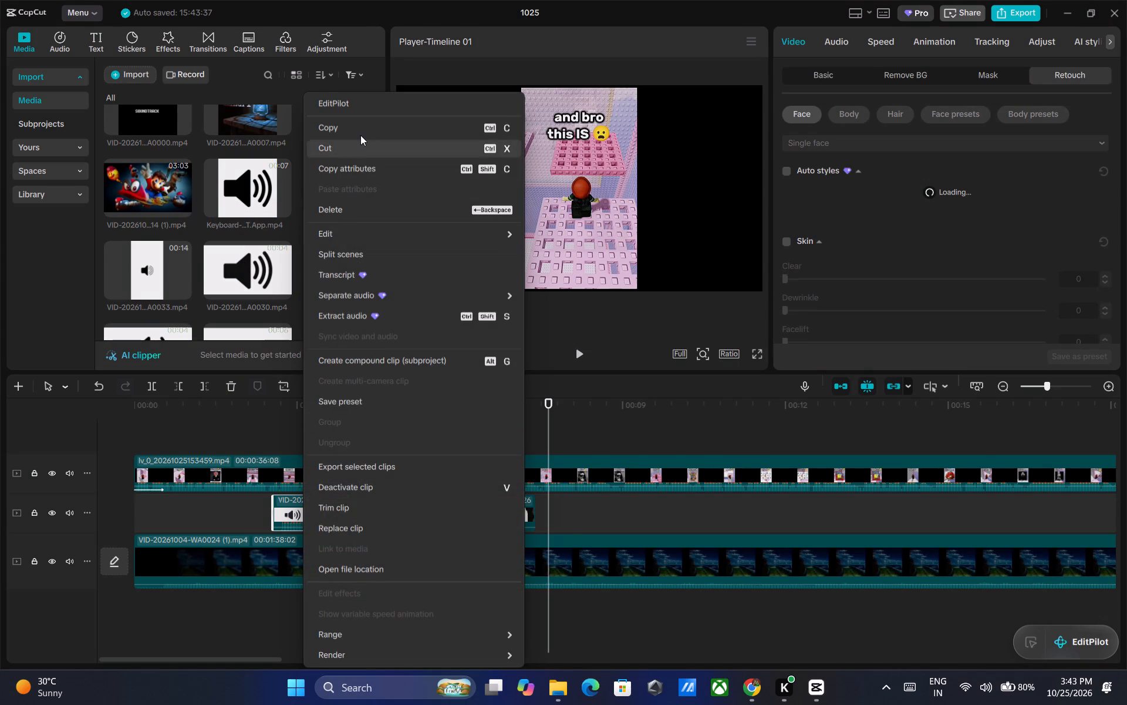
click(360, 133)
right_click(551, 512)
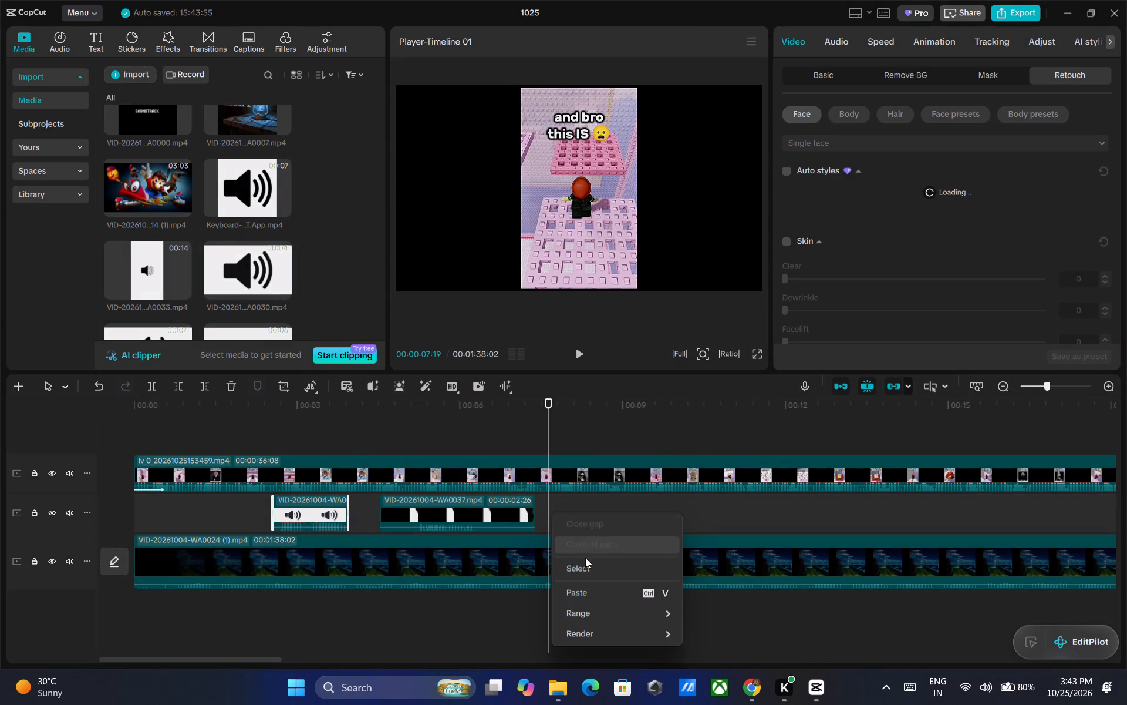
click(594, 592)
drag(581, 508, 575, 510)
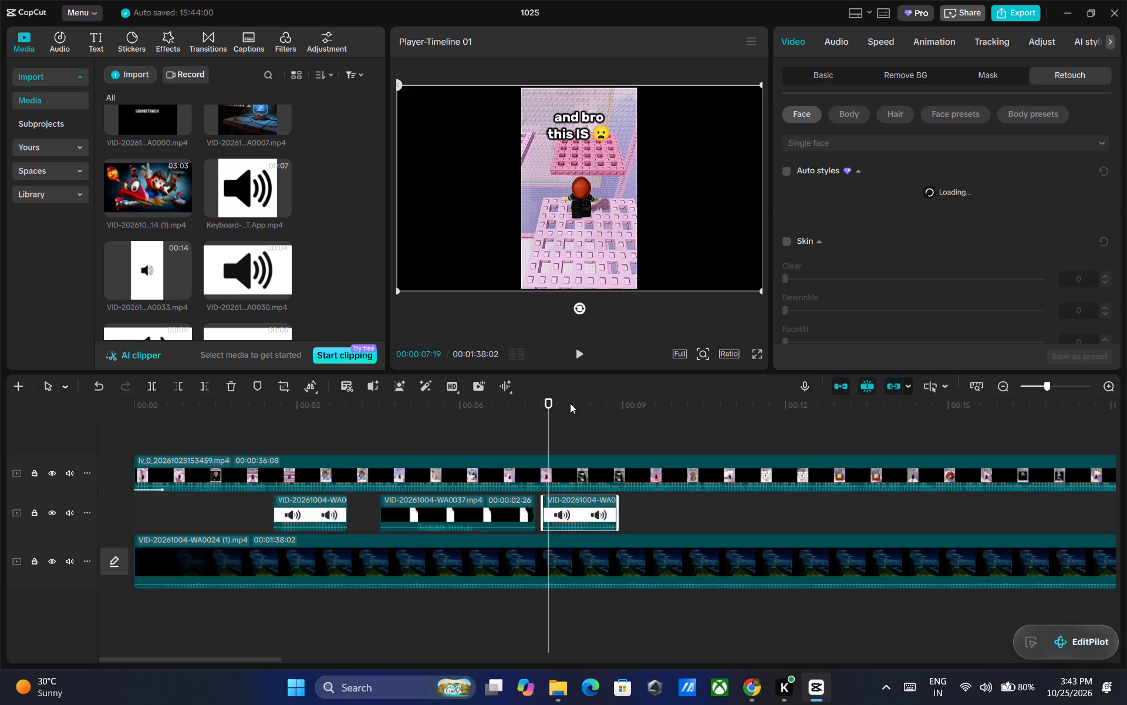
Play the timeline from 00:00:07:19 through the copied Vine Boom to the "and nearly 200 PEOPLE" caption at about 00:00:11:04.
click(582, 353)
triple_click(582, 353)
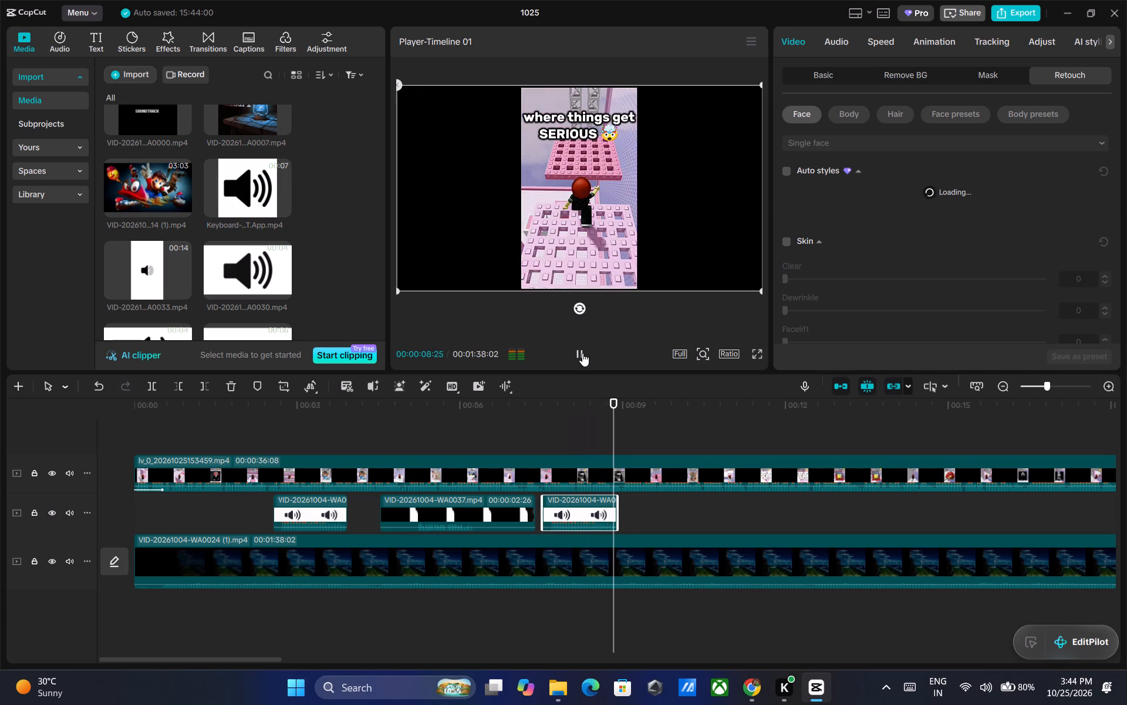
double_click(582, 353)
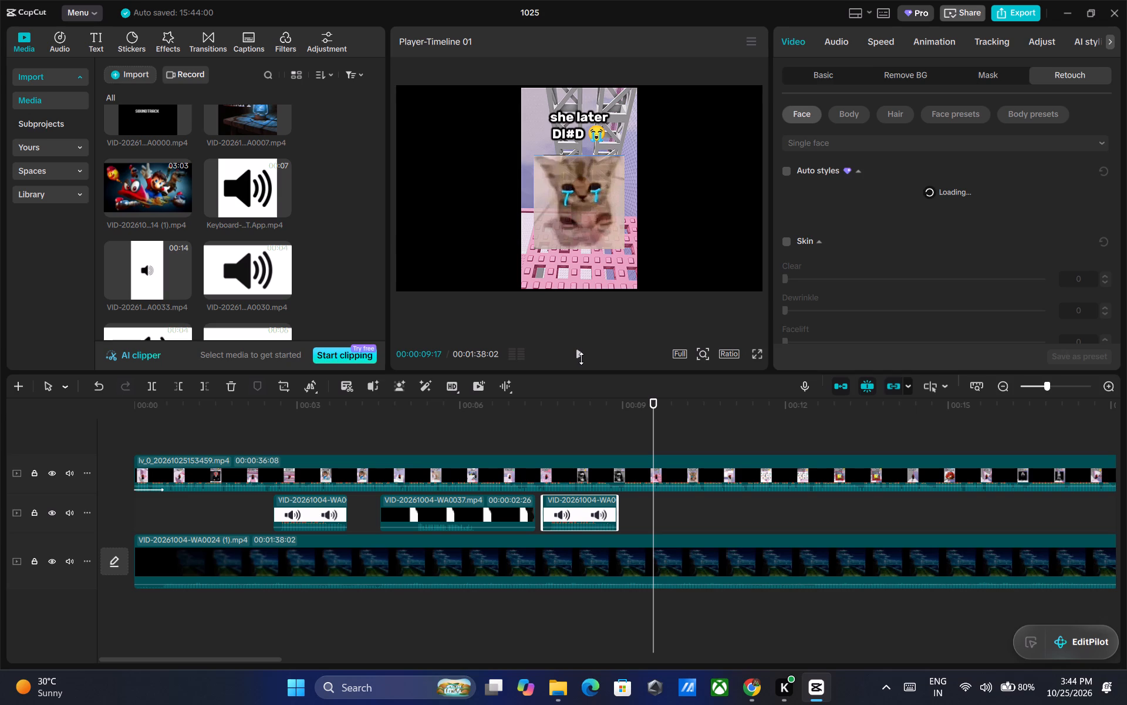
click(581, 358)
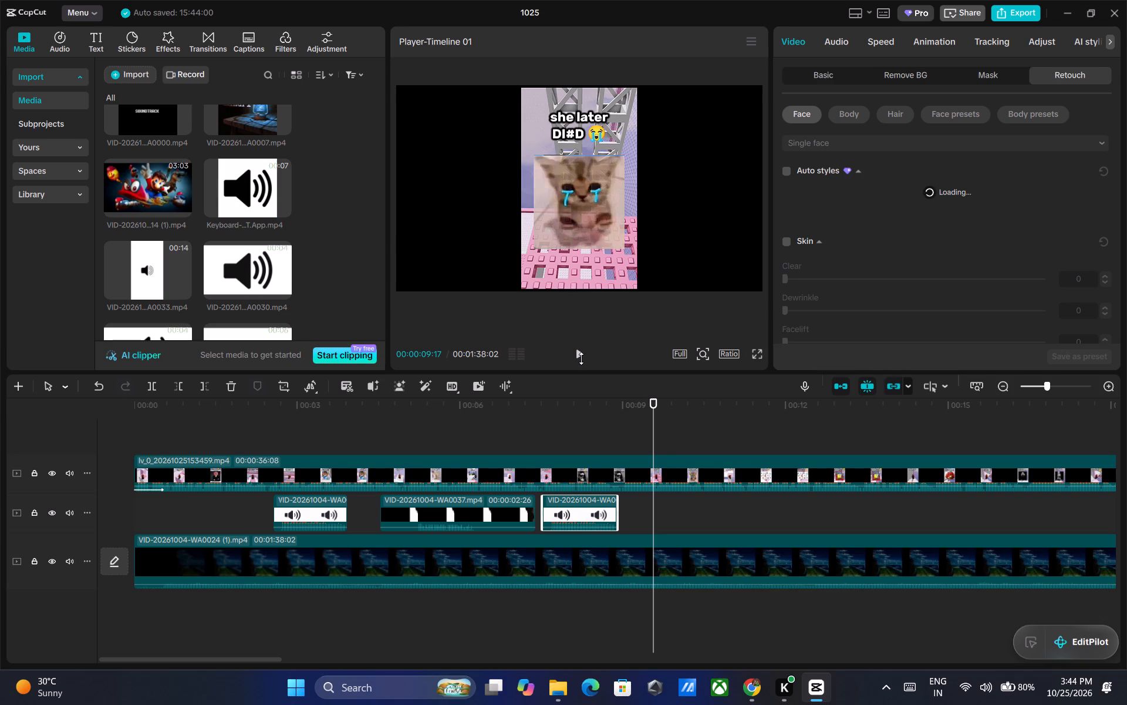
click(581, 358)
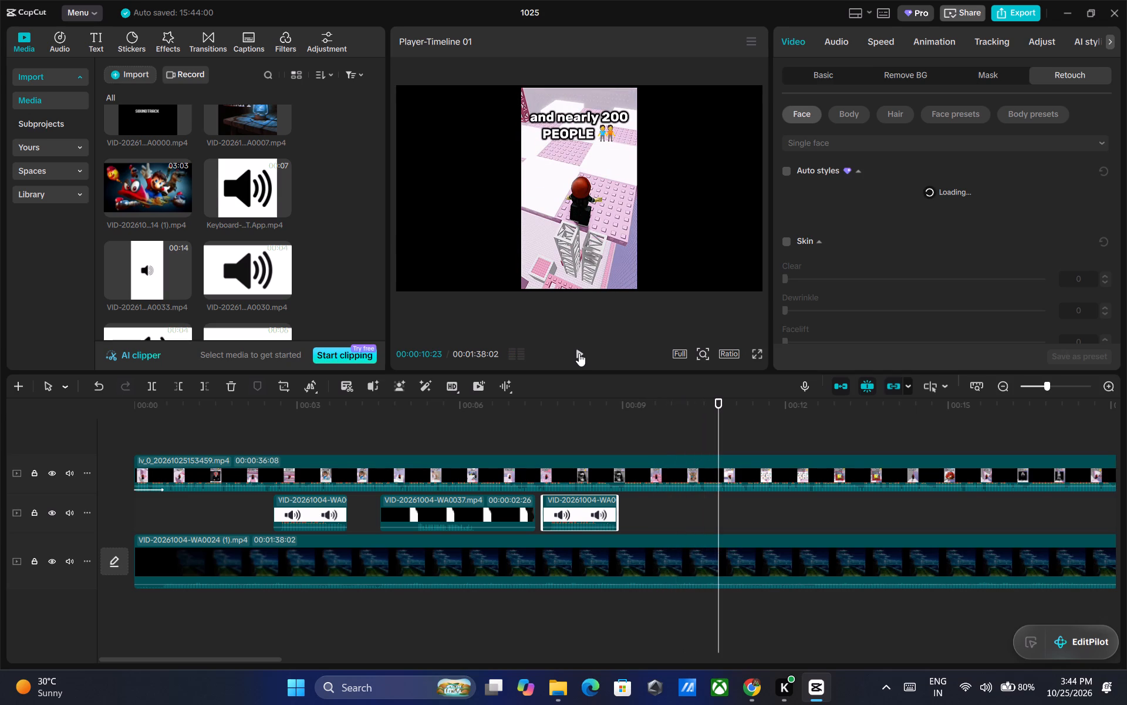
click(579, 353)
click(579, 353)
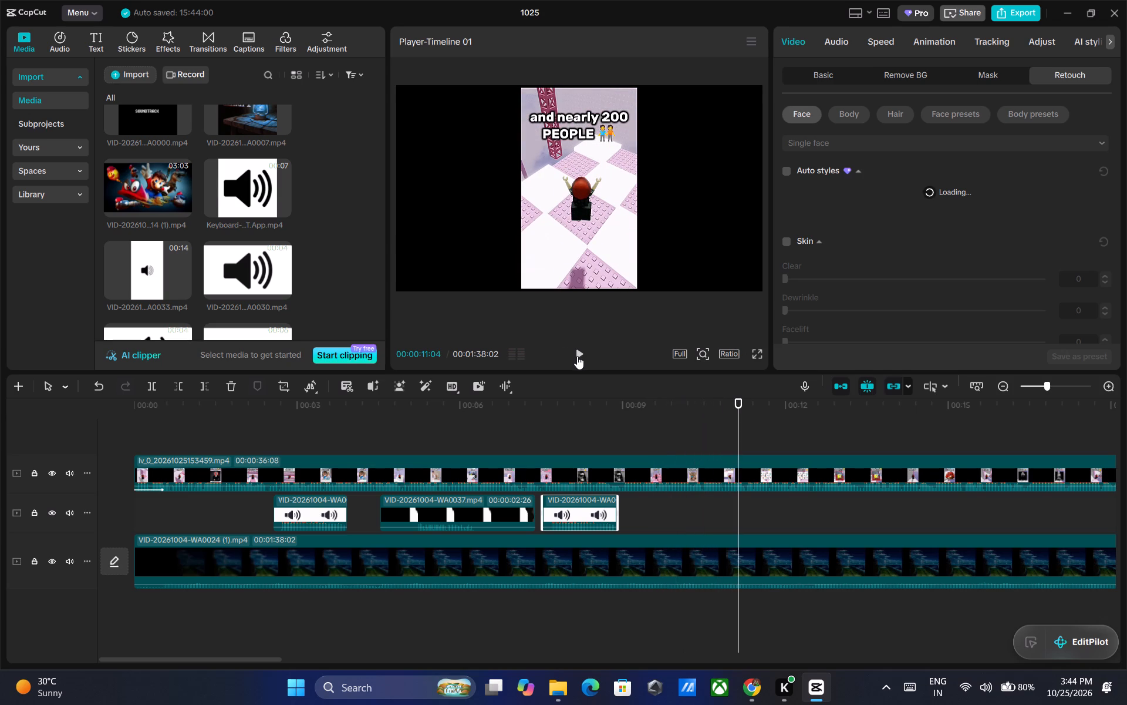
Preview the Pop Sound clip (WA0033) and place it on the sound-effect track, starting at about 00:00:09:17.
scroll(244, 250, up, 3)
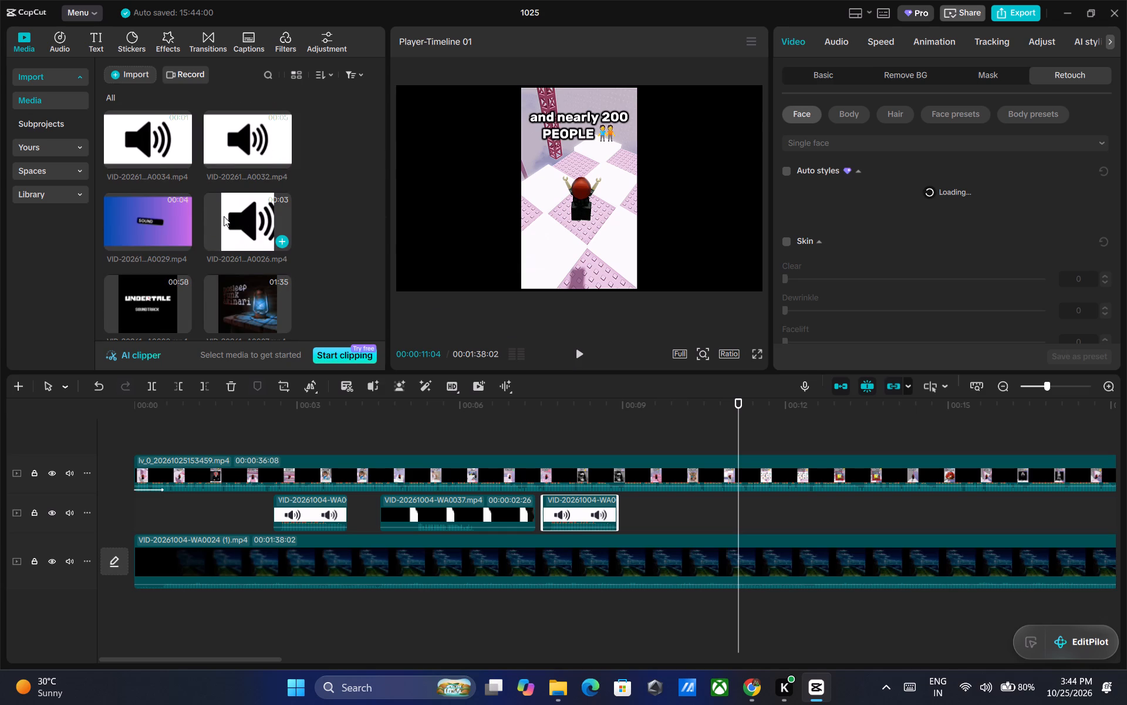
scroll(205, 217, down, 2)
scroll(237, 267, down, 1)
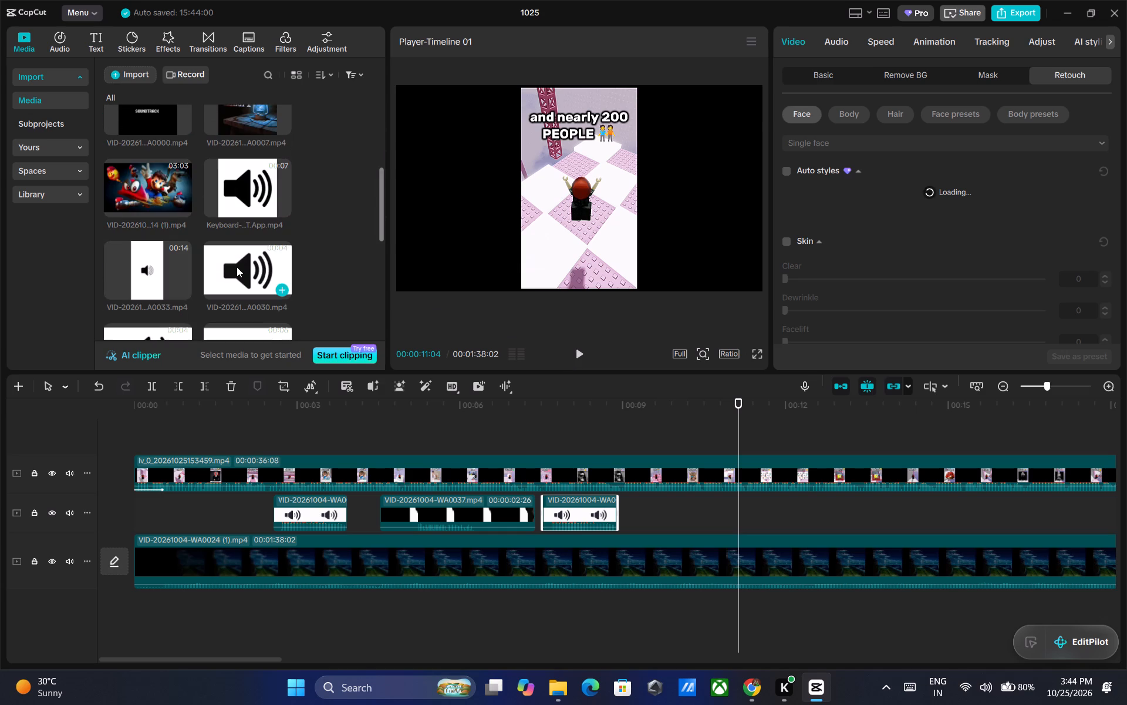
scroll(226, 288, down, 1)
click(163, 202)
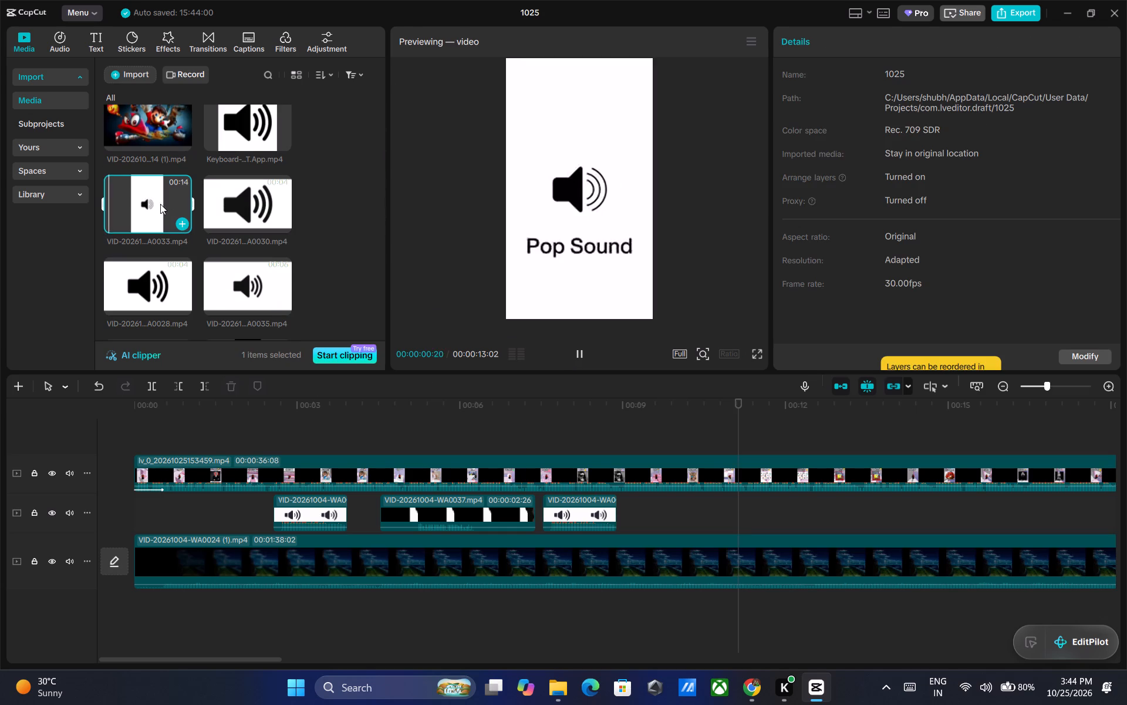
drag(159, 204, 486, 438)
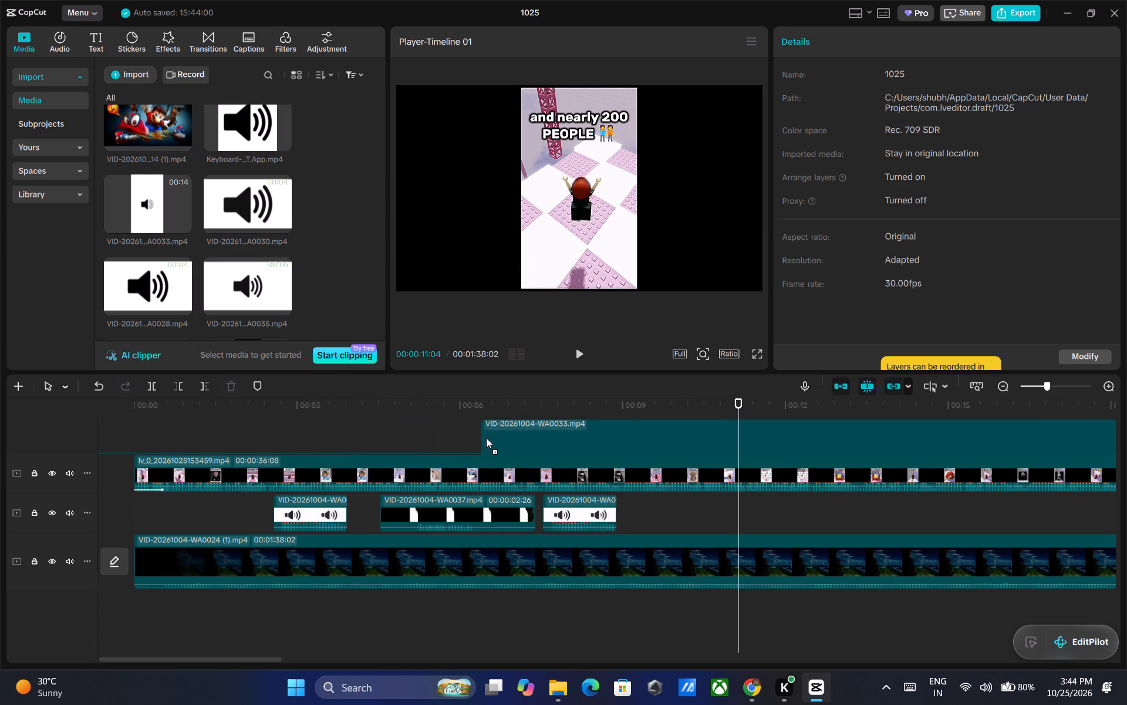
drag(486, 438, 652, 509)
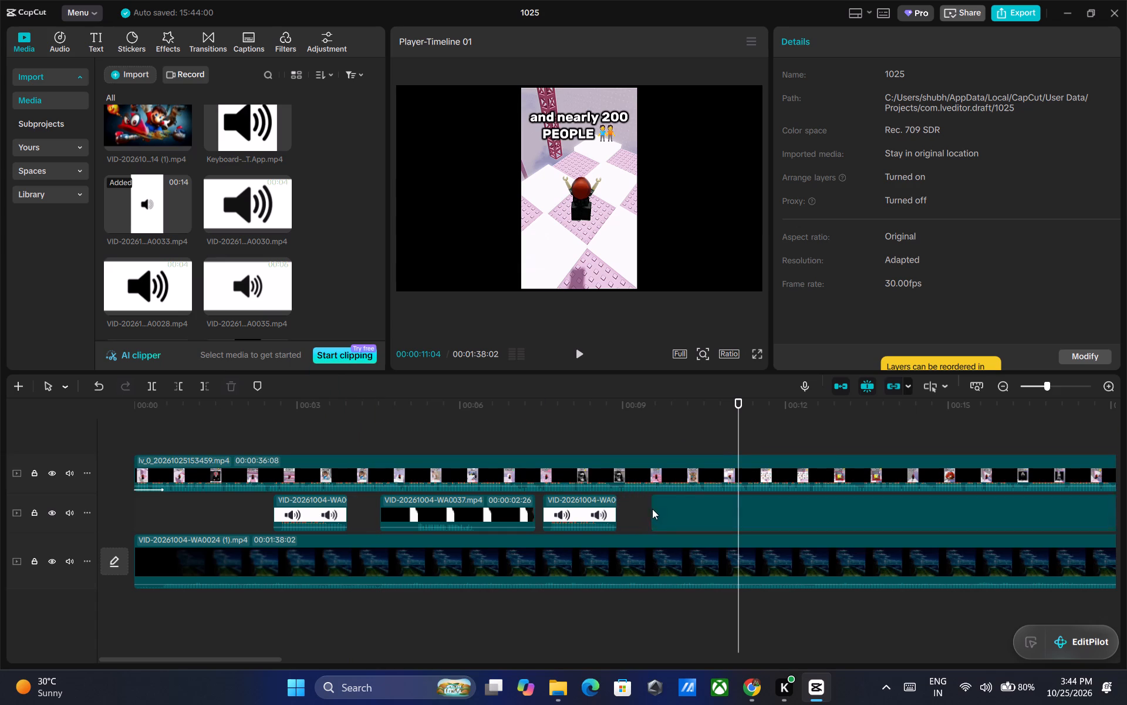
Play through the Pop Sound clip (WA0033) and move it onto a new track above the gameplay video, starting at about 00:00:08:27.
drag(739, 403, 662, 405)
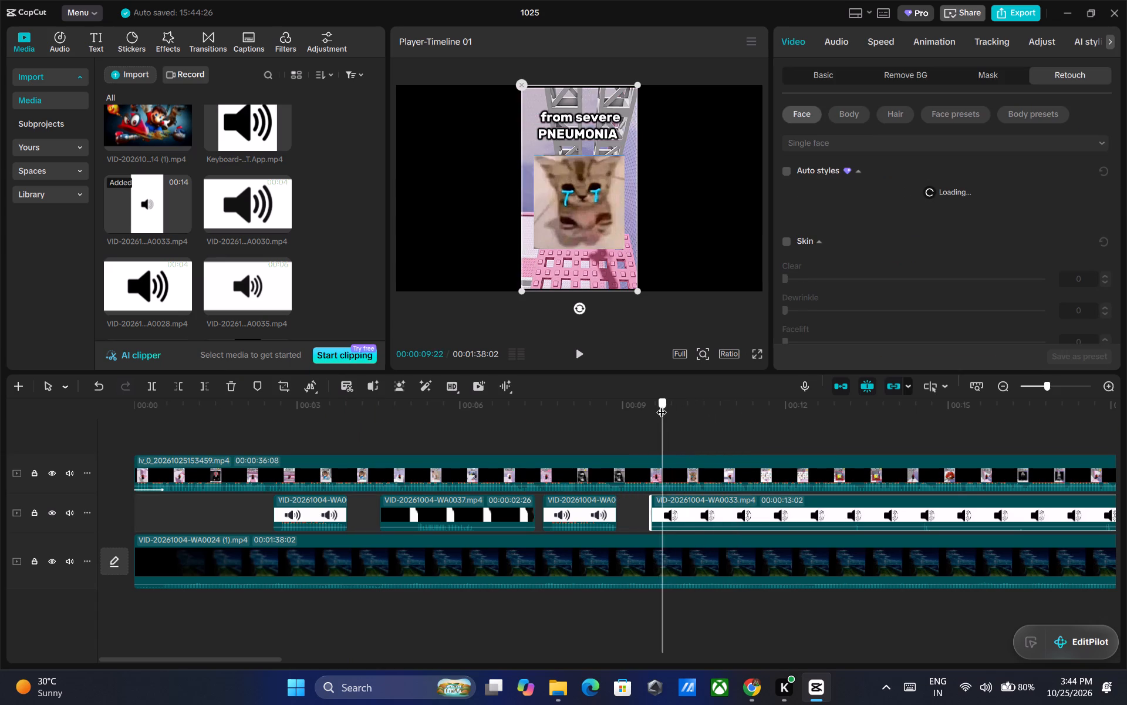
drag(662, 405, 653, 405)
key(space)
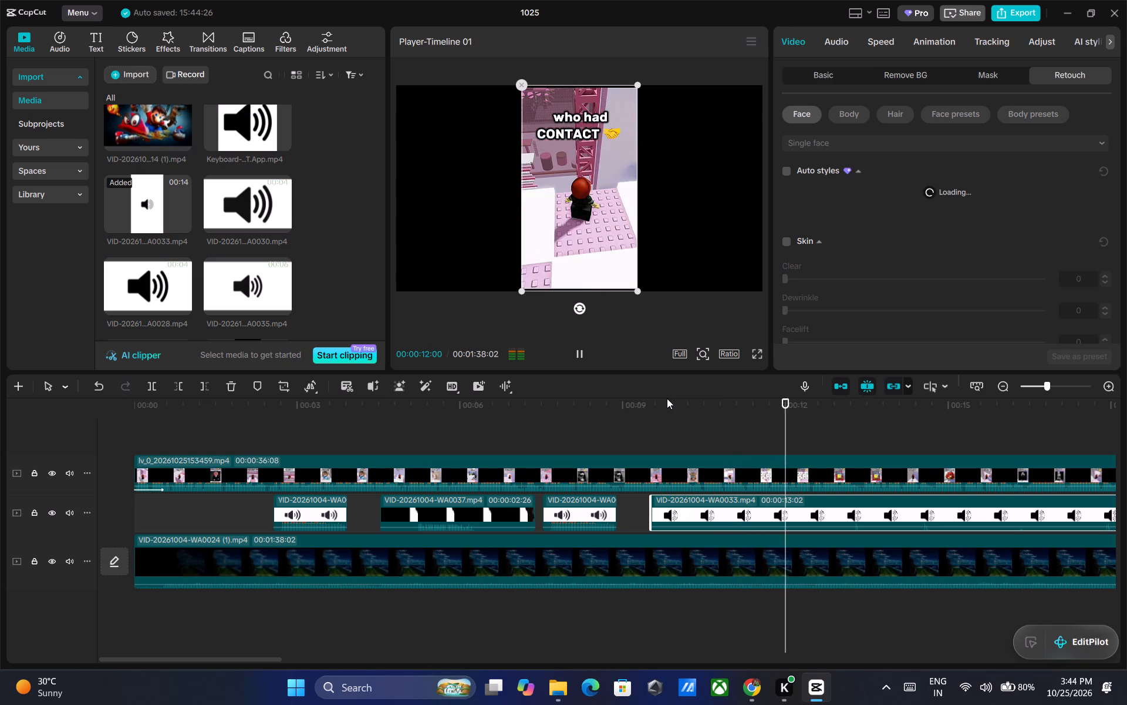
key(space)
click(753, 511)
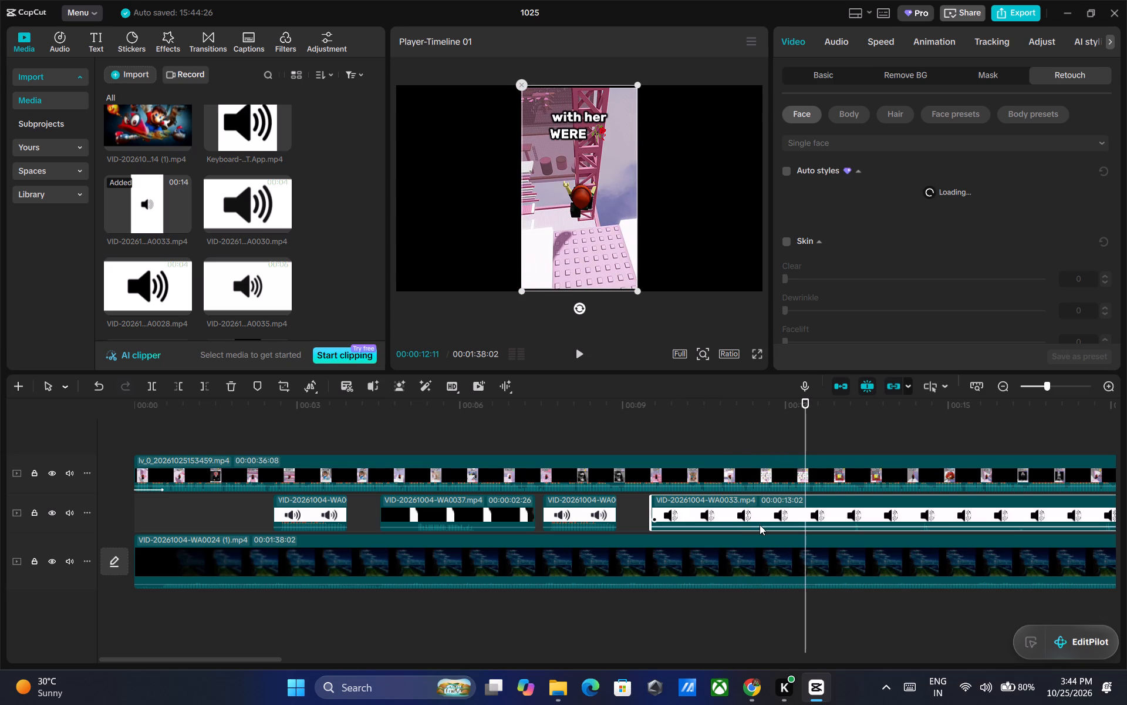
drag(747, 523, 744, 517)
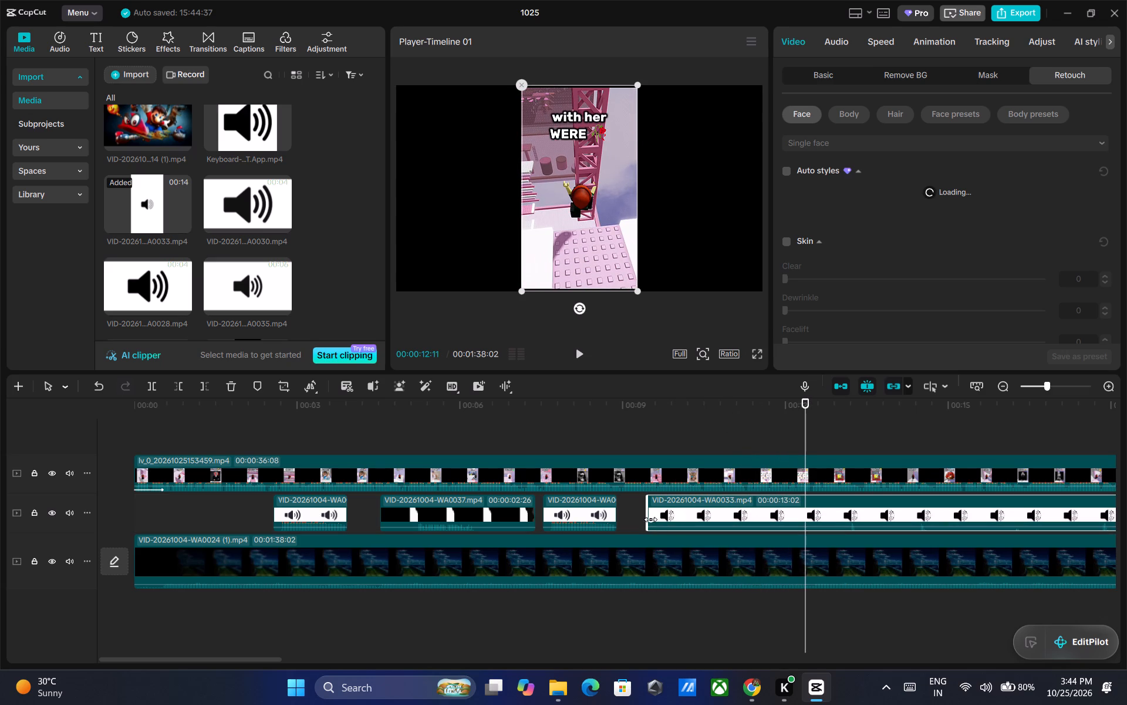
drag(656, 521, 656, 515)
drag(670, 514, 644, 443)
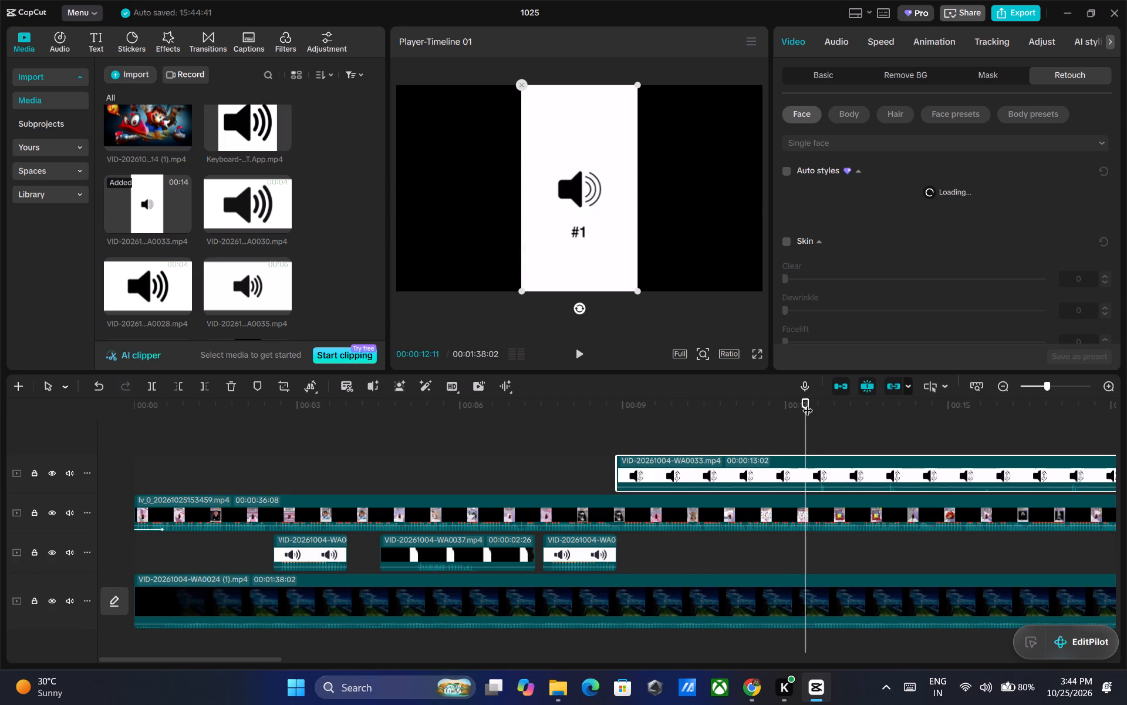
Play the raised Pop Sound clip to locate the pop, split it at 00:00:12:13 and delete the part before.
drag(808, 403, 677, 403)
key(space)
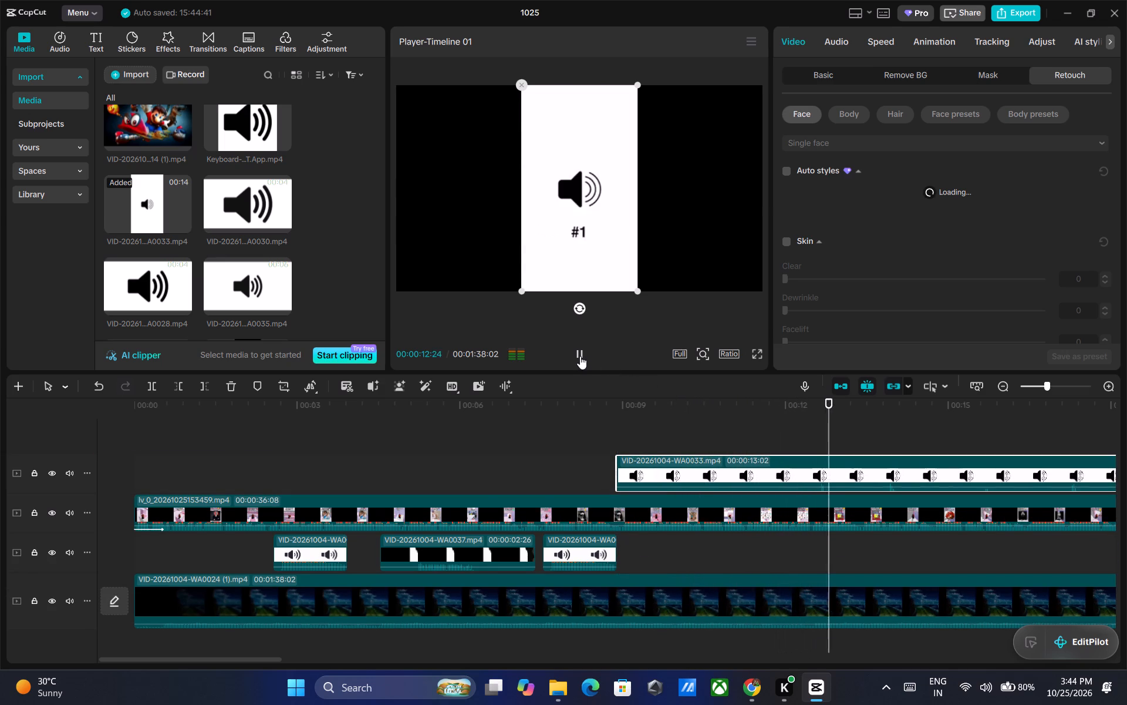
key(space)
drag(855, 408, 842, 407)
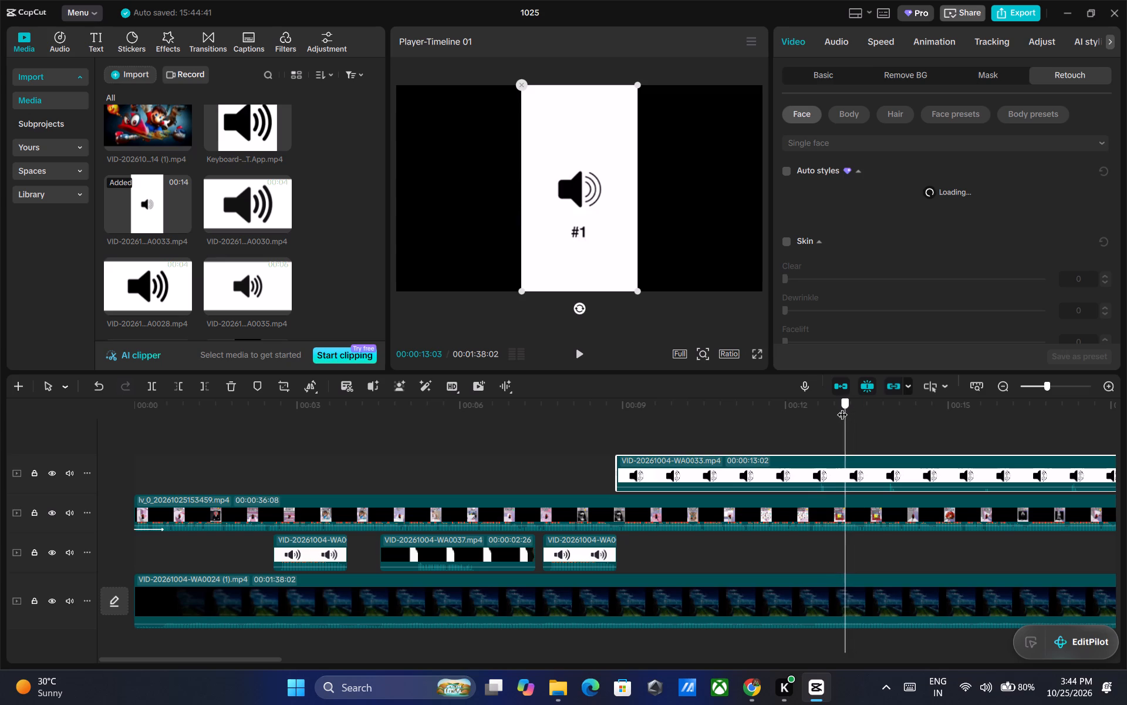
drag(842, 407, 809, 405)
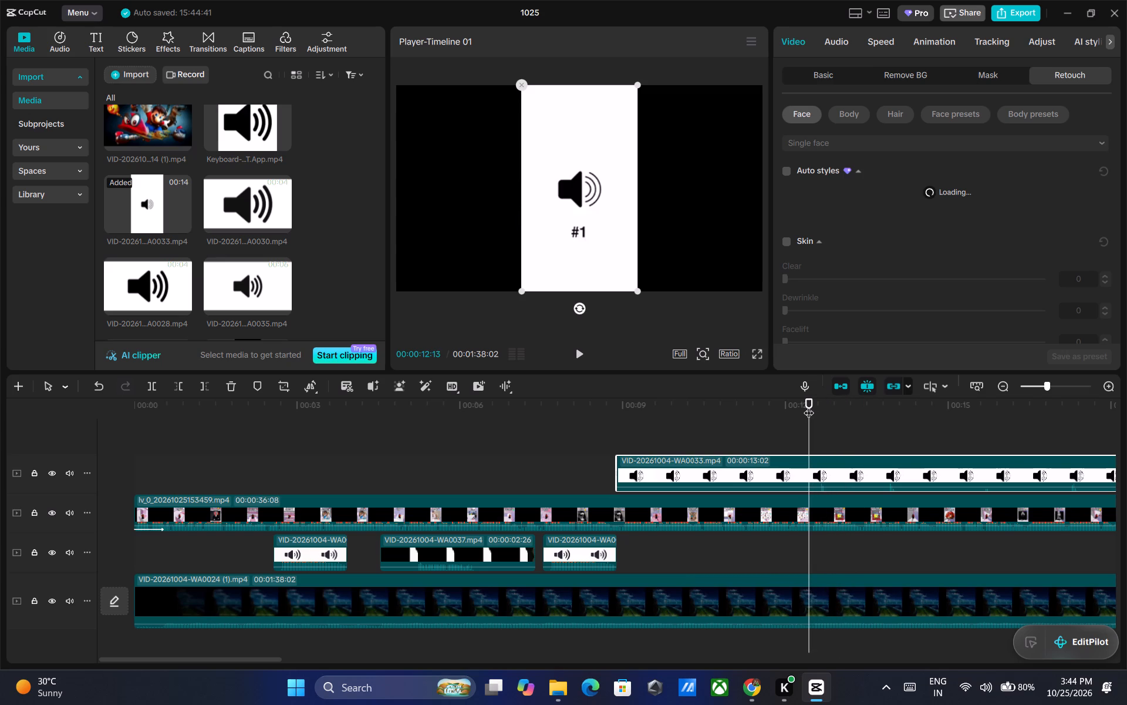
key(ctrl+b)
click(760, 462)
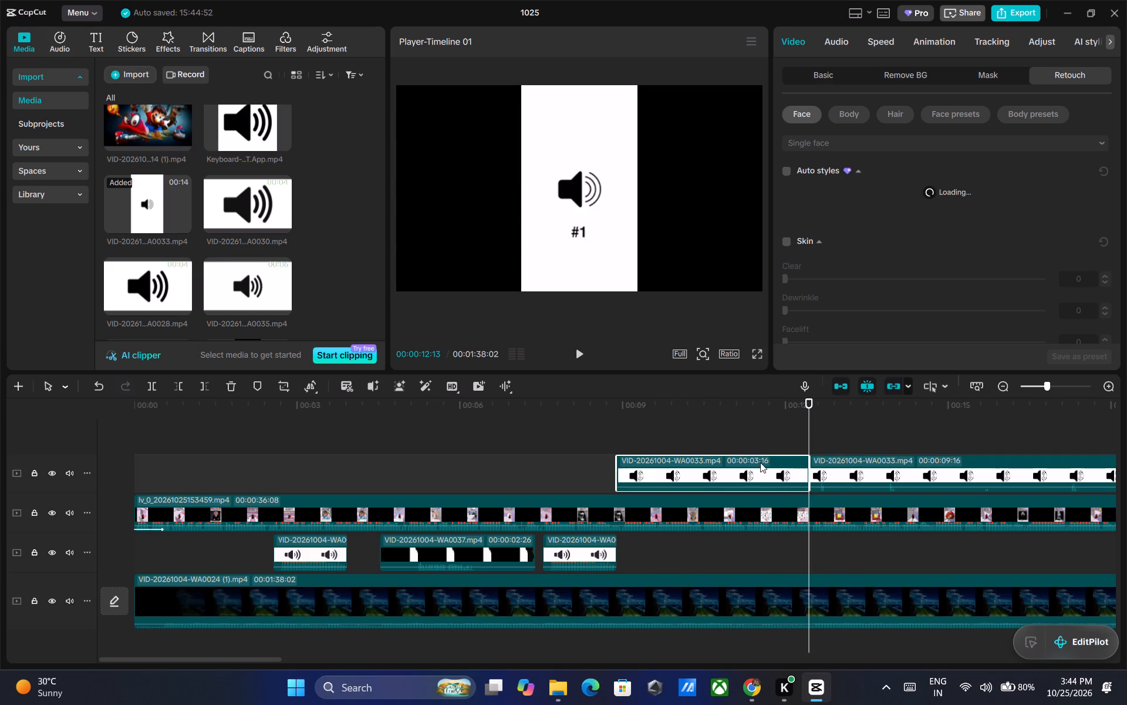
key(Delete)
Split the background clip (WA0024) and the Pop Sound clip at 00:00:12:25, and delete the Pop Sound part after the cut.
drag(807, 405, 812, 405)
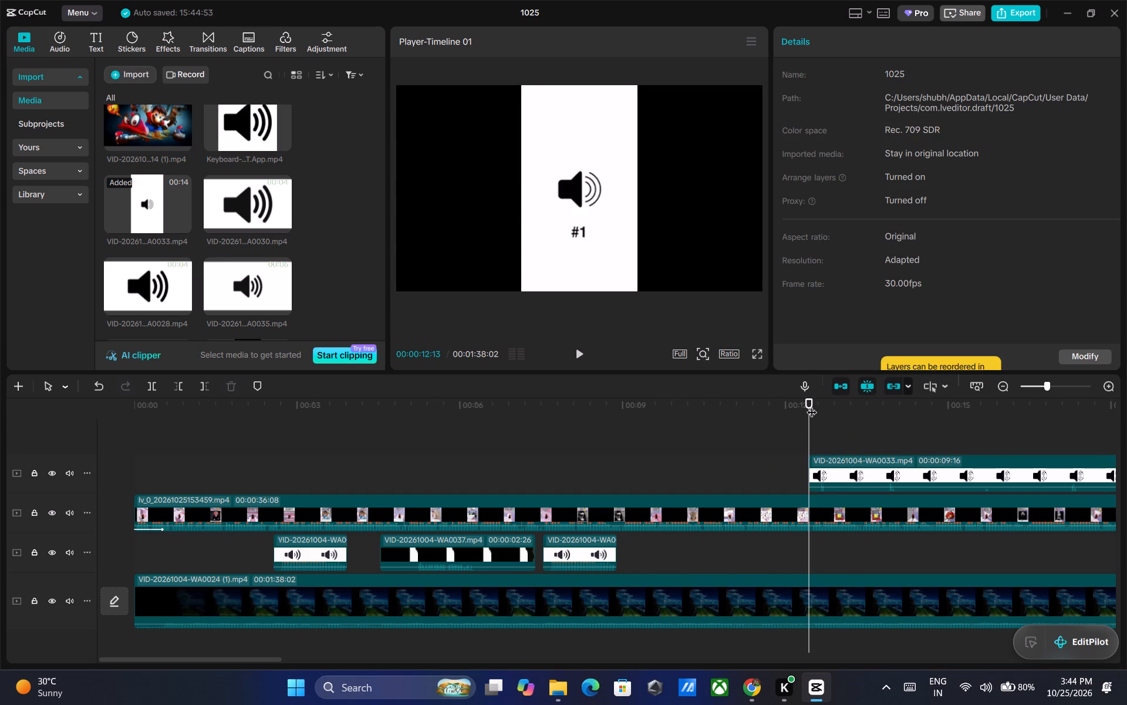
drag(812, 405, 831, 411)
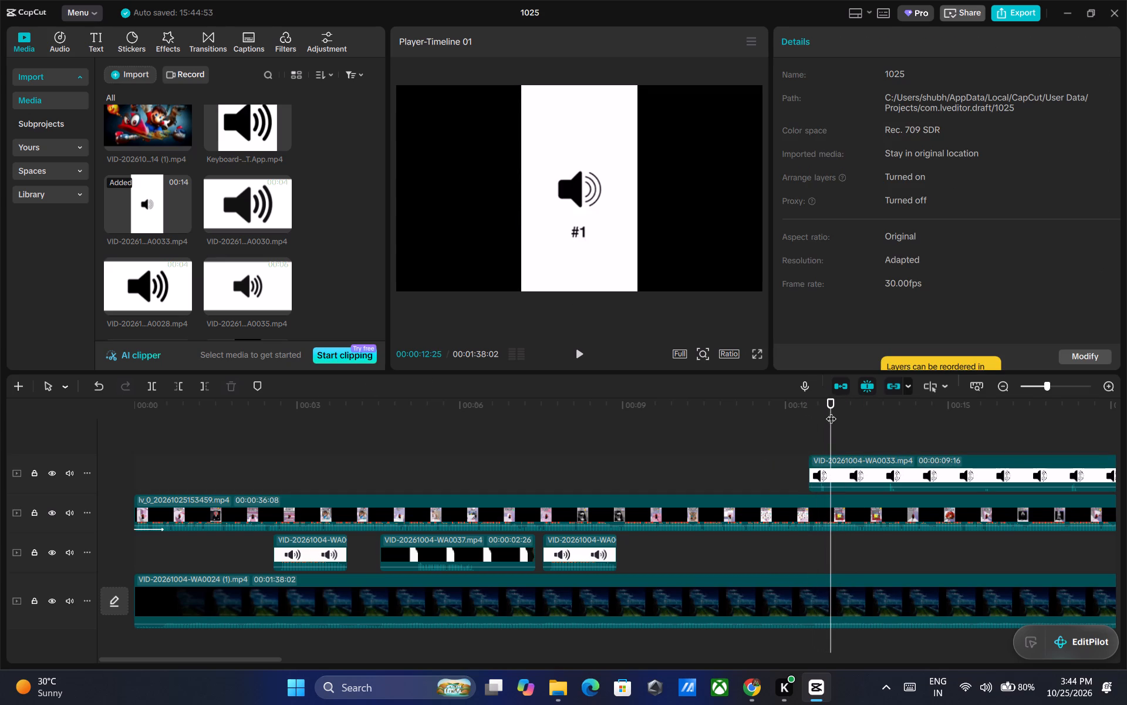
key(ctrl+b)
click(868, 463)
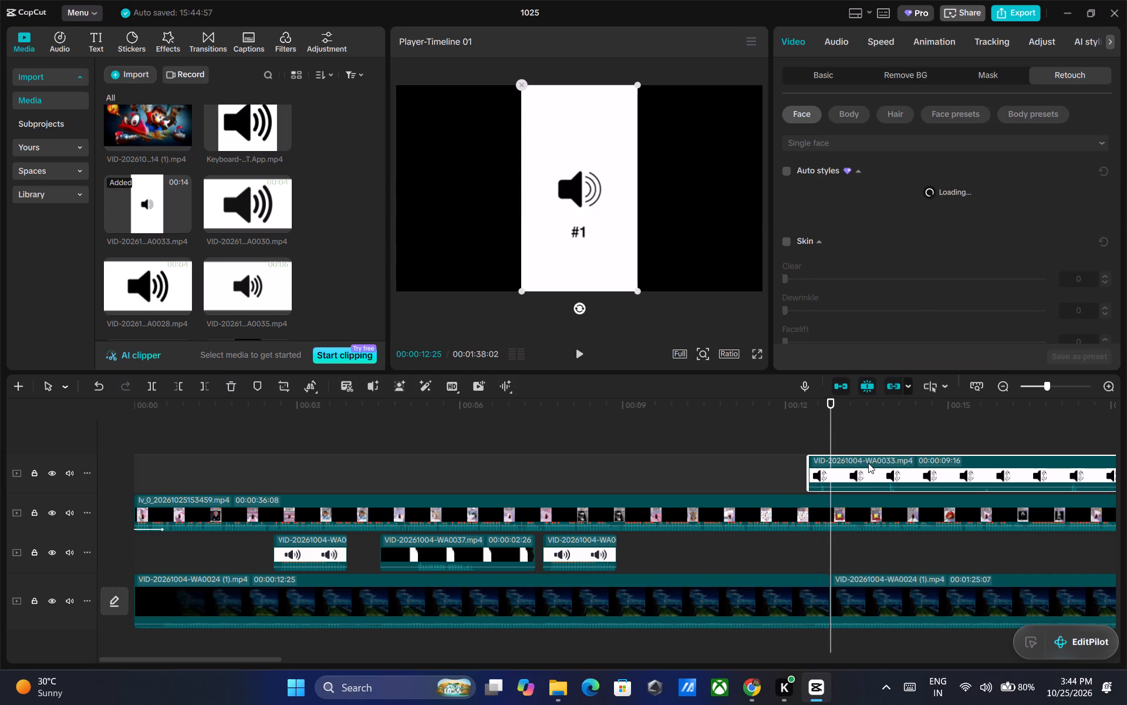
key(ctrl+b)
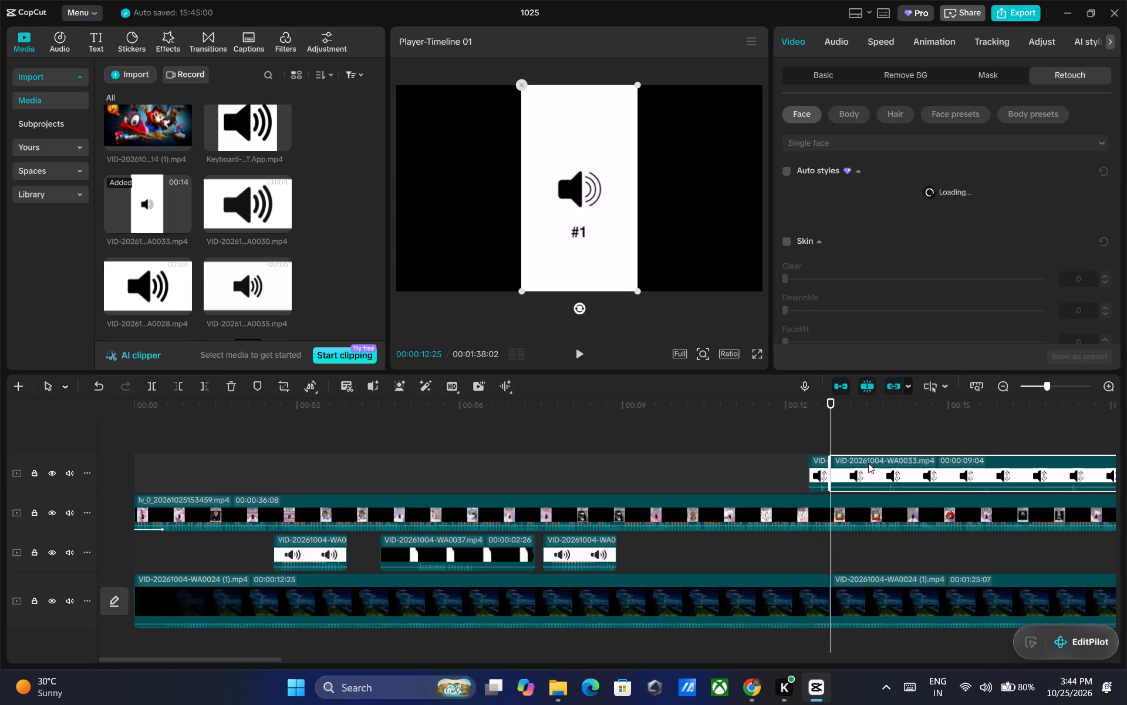
key(Delete)
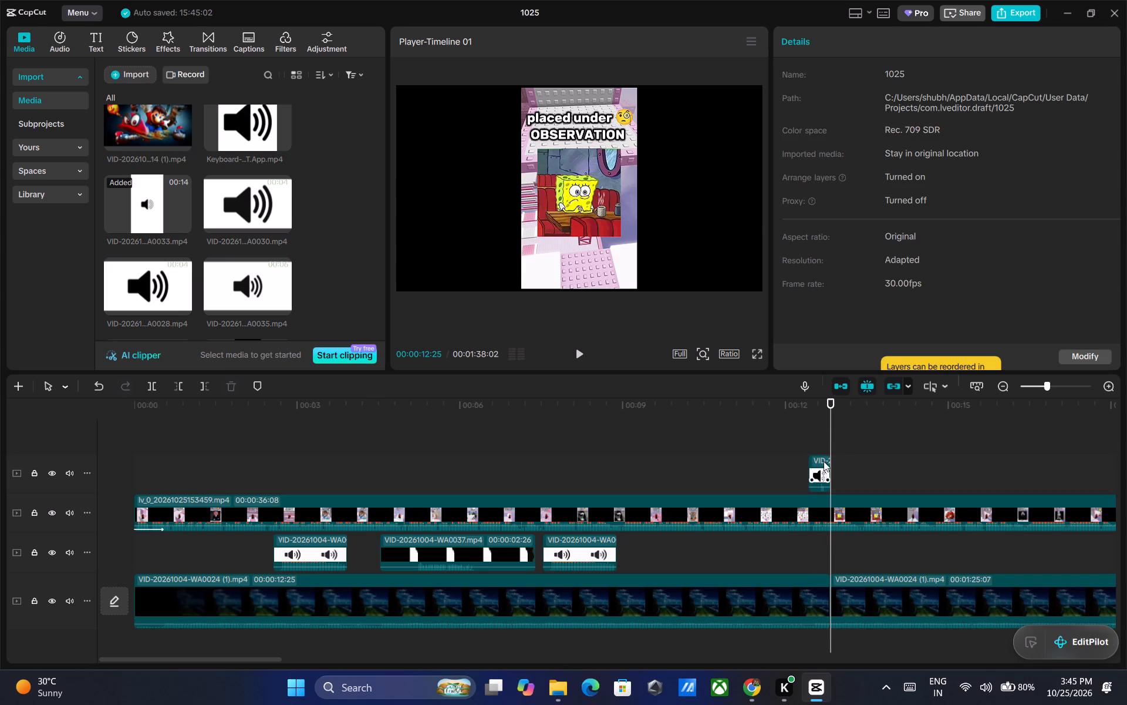
Move the trimmed Pop Sound clip back onto the sound-effect track, starting at about 00:00:09:19.
click(818, 466)
drag(821, 462, 687, 528)
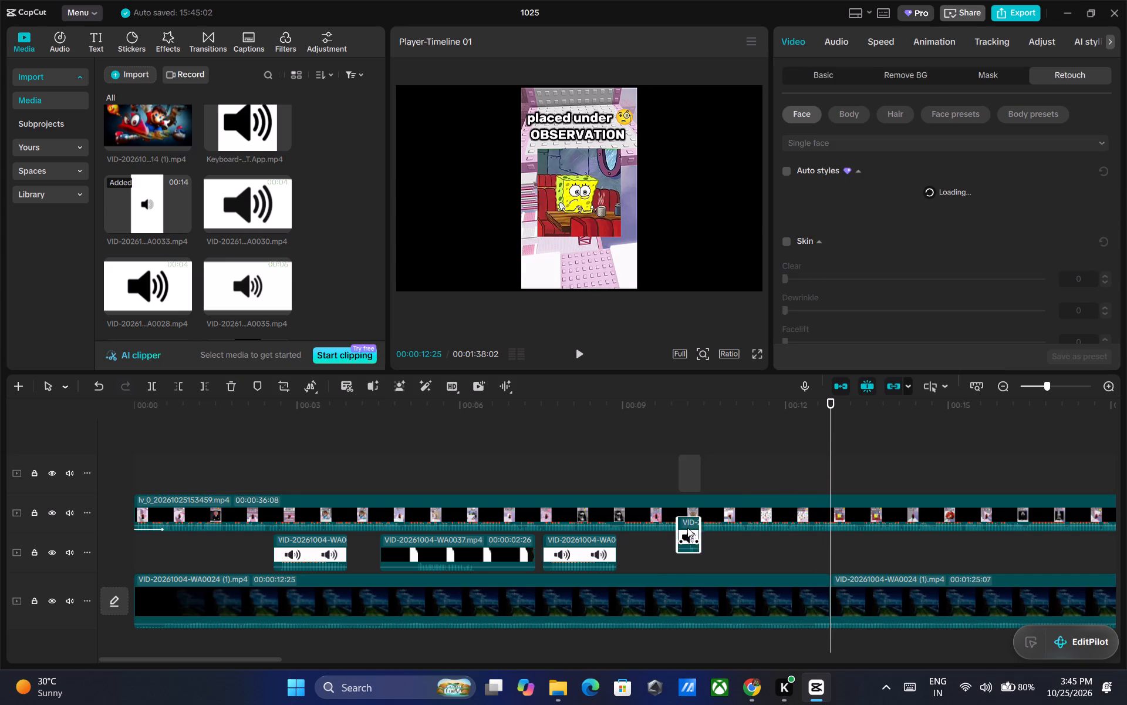
drag(687, 528, 671, 548)
Play from 00:00:08:18 and shift the Pop Sound clip earlier to start at about 00:00:09:11, where the crying cat image appears.
drag(829, 408, 616, 408)
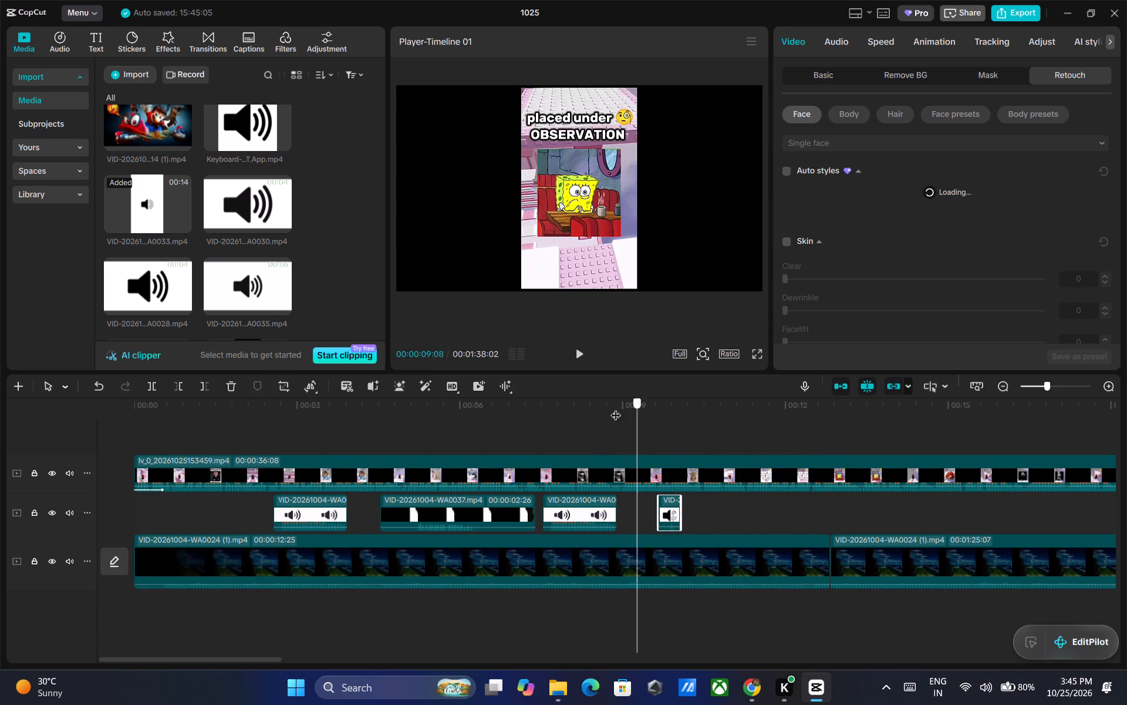
drag(616, 408, 601, 408)
click(575, 349)
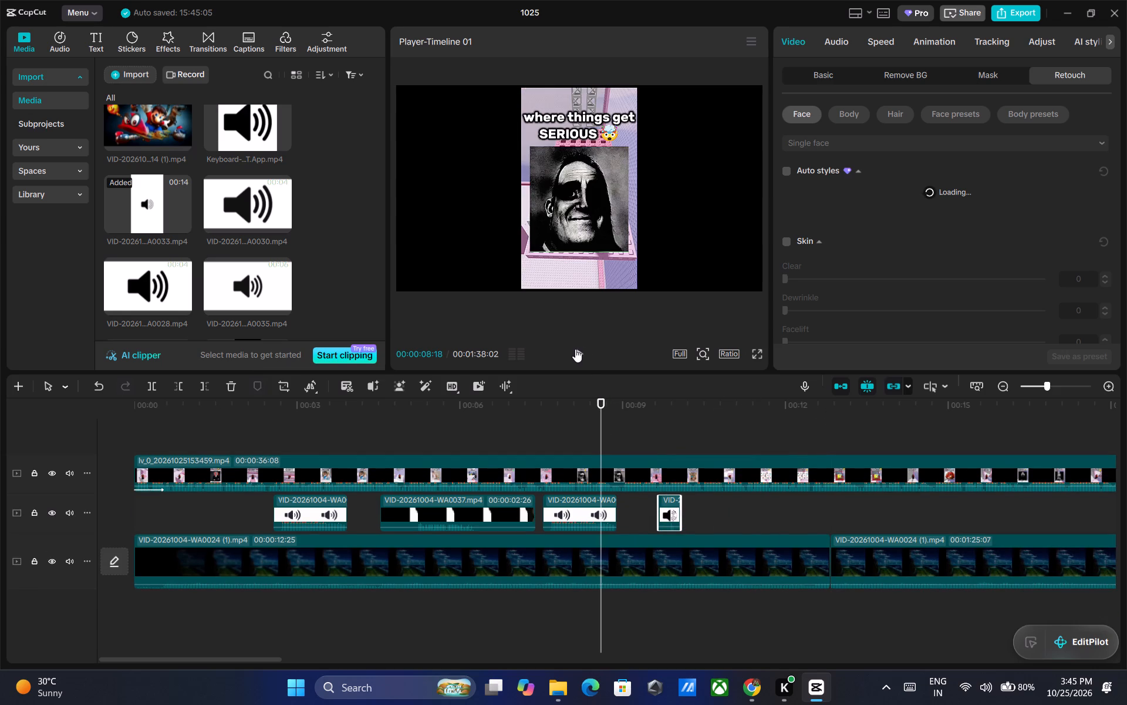
triple_click(575, 349)
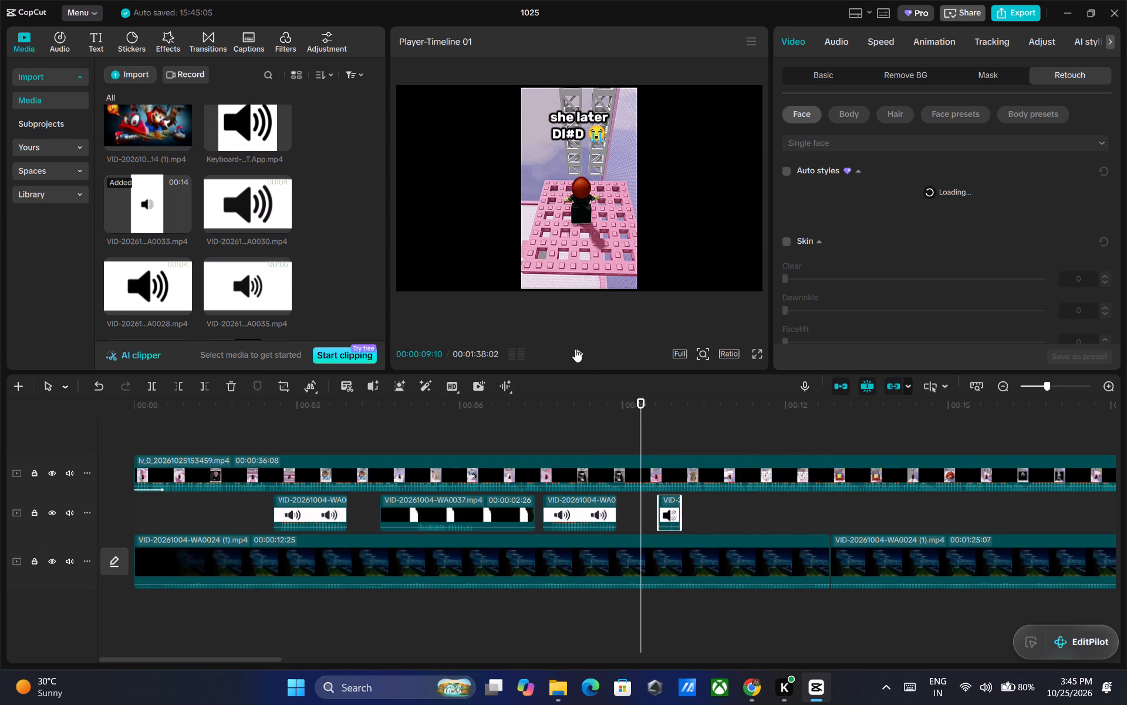
double_click(575, 349)
drag(667, 498, 663, 498)
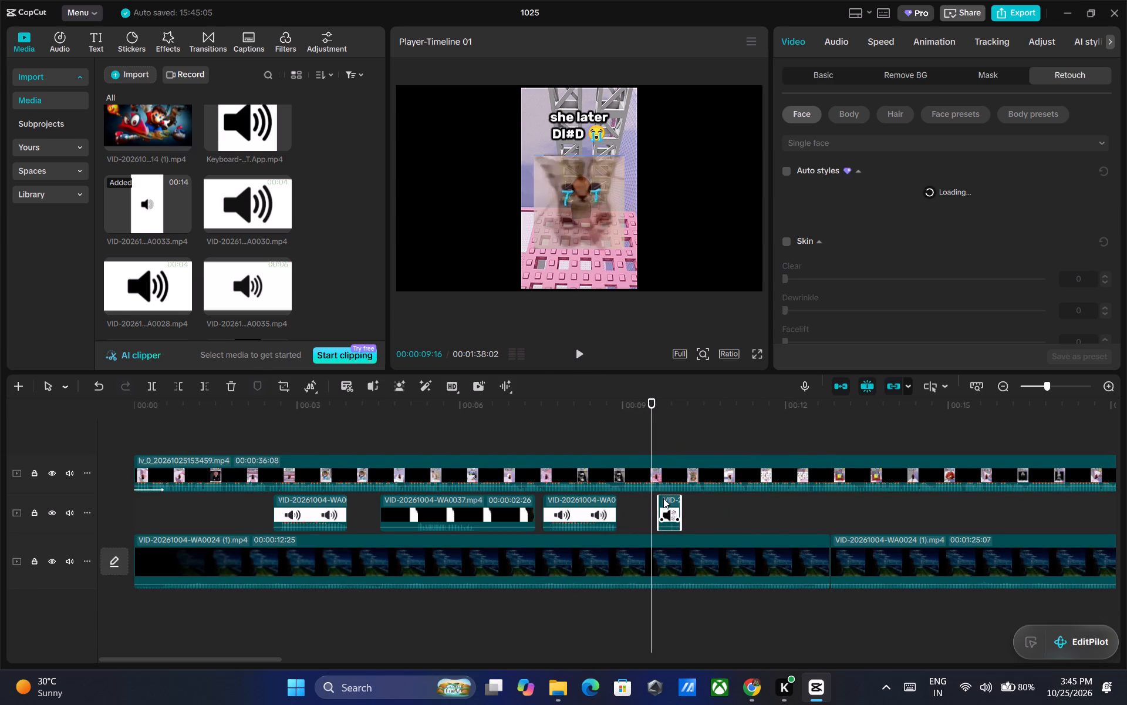
drag(663, 498, 652, 501)
Raise the Pop Sound clip's volume to 11.8 dB.
click(842, 38)
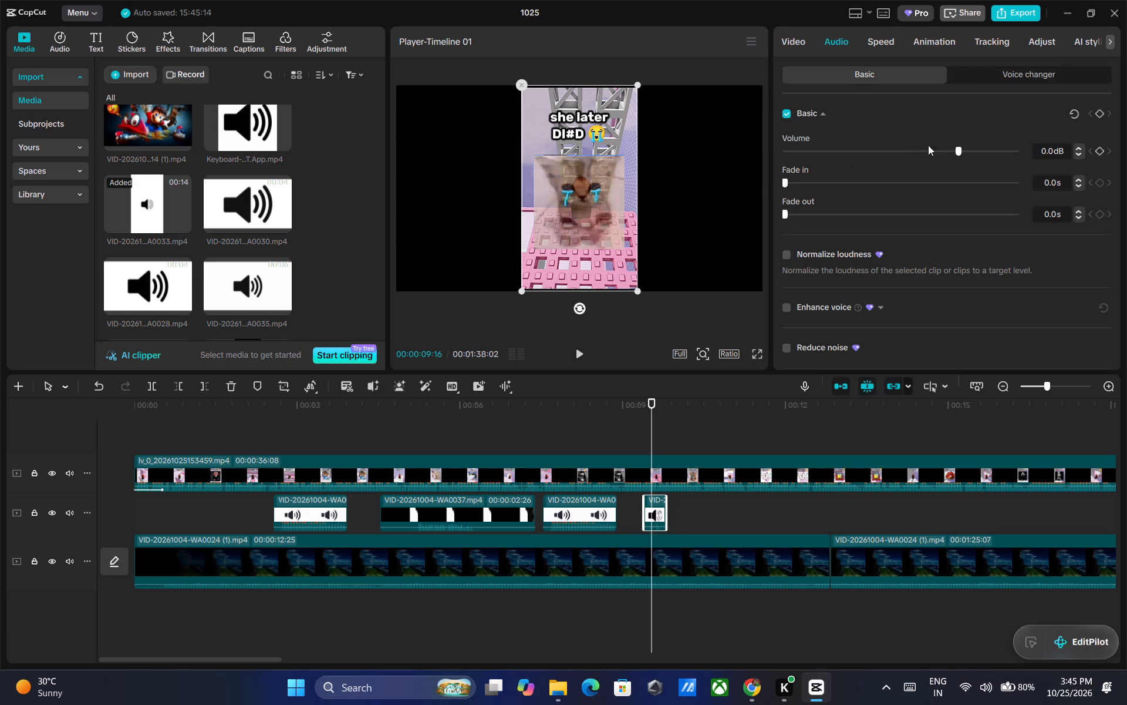
drag(957, 151, 979, 153)
drag(979, 153, 983, 156)
drag(983, 156, 990, 156)
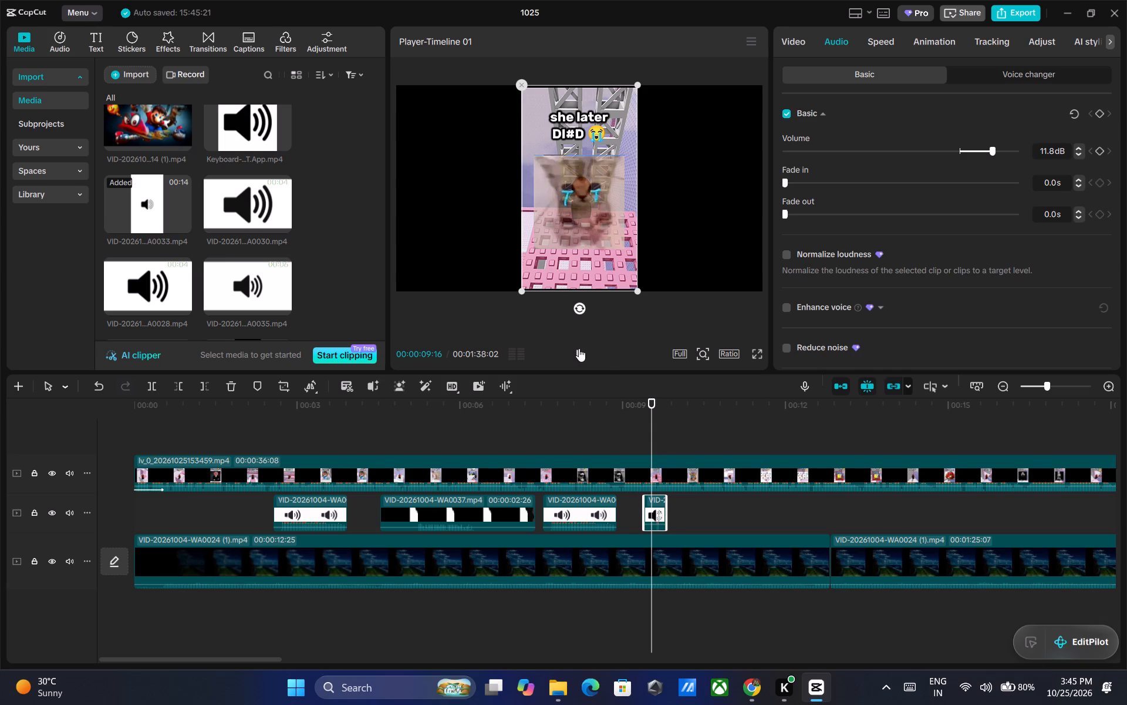
Shift the Pop Sound clip slightly earlier to about 00:00:09:10 and play through to the "placed under OBSERVATION" caption at 00:00:12:18.
click(579, 348)
click(579, 348)
click(653, 501)
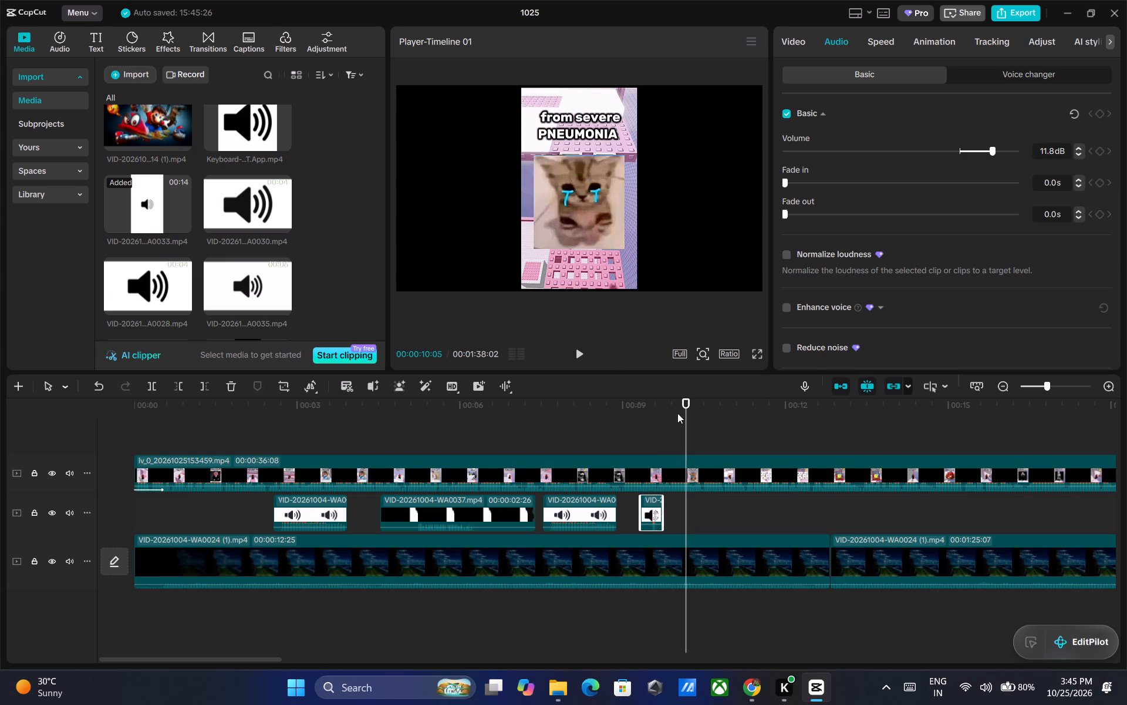
drag(683, 402, 643, 402)
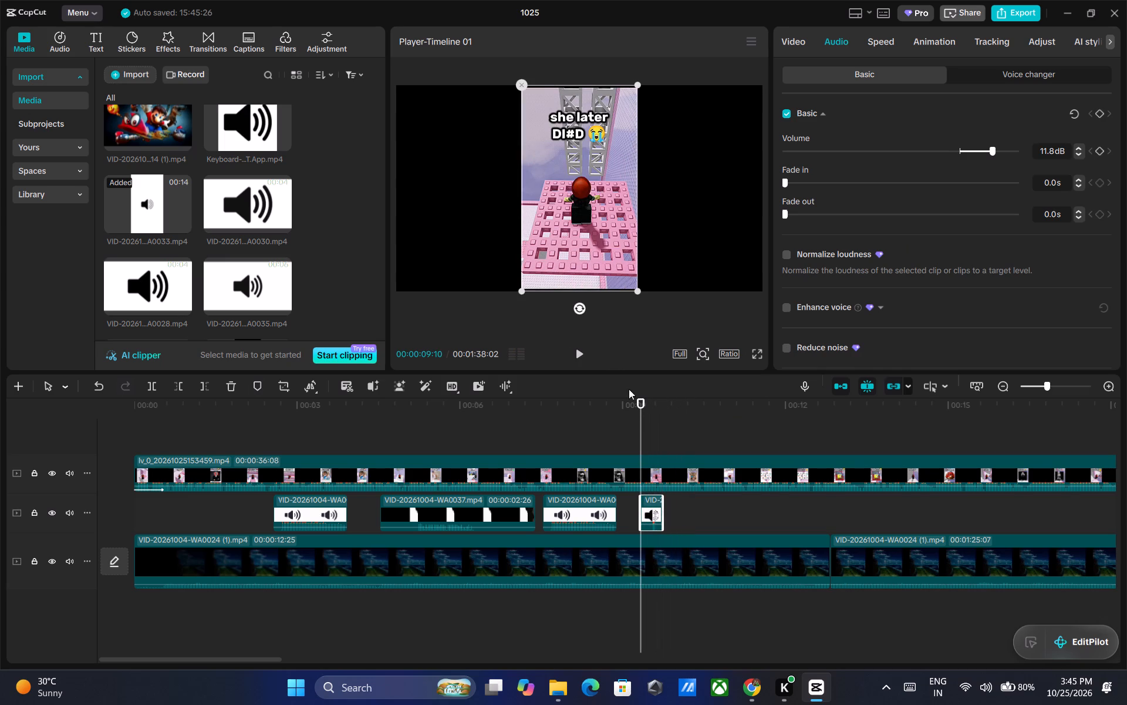
click(578, 353)
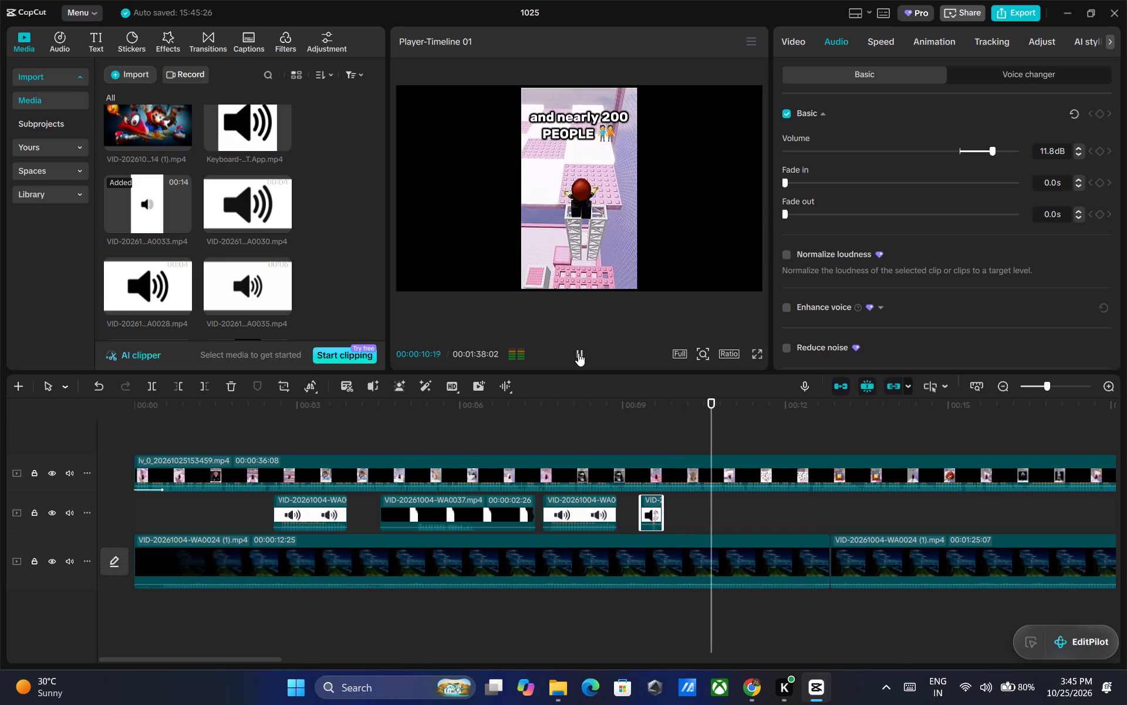
click(578, 353)
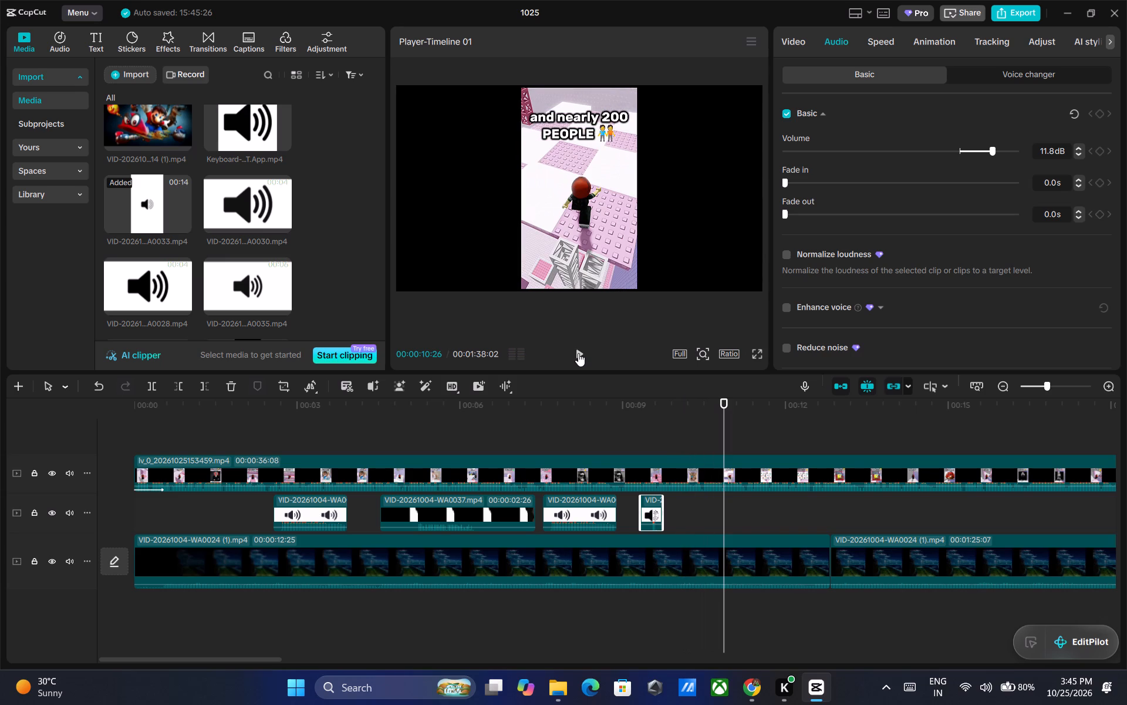
click(578, 353)
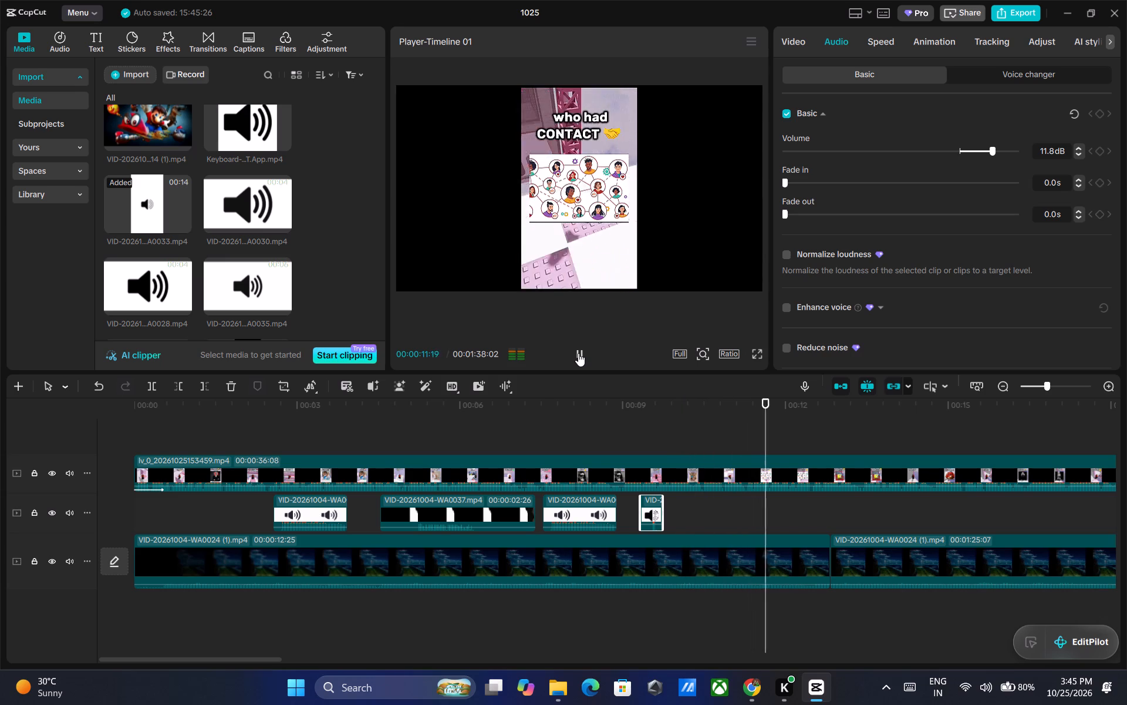
click(578, 353)
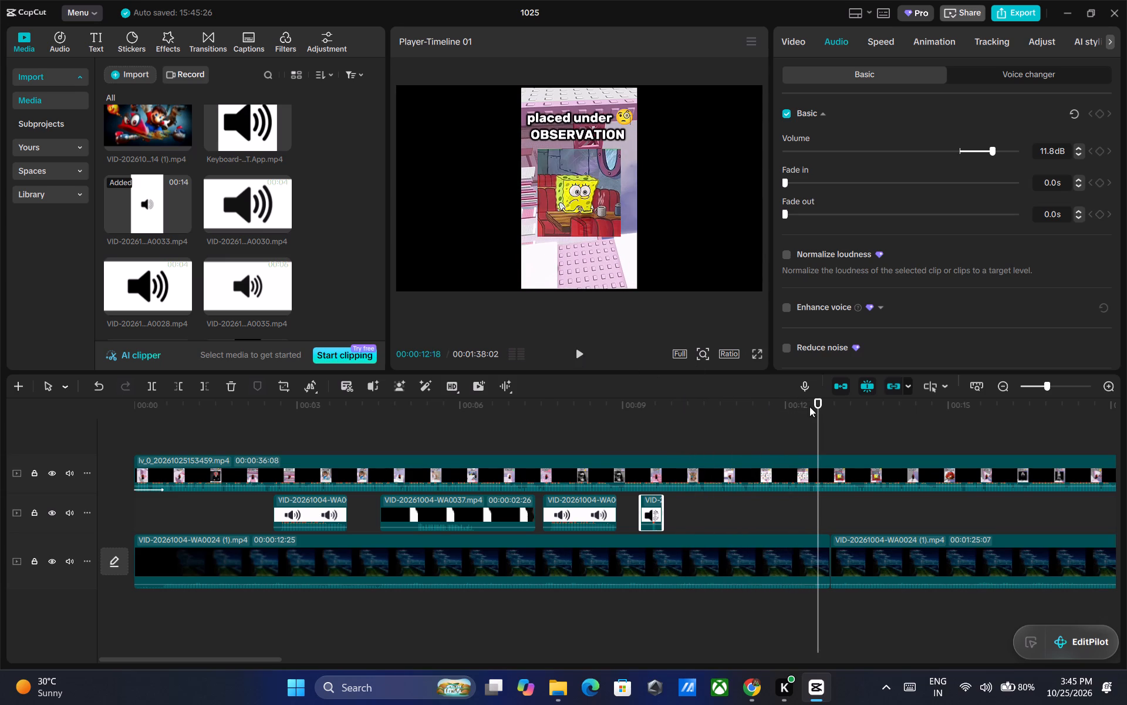
Paste a copy of the WA0037 clip at 00:00:12:11 on the sound-effect track and move it to start at about 00:00:11:21.
drag(815, 402, 806, 401)
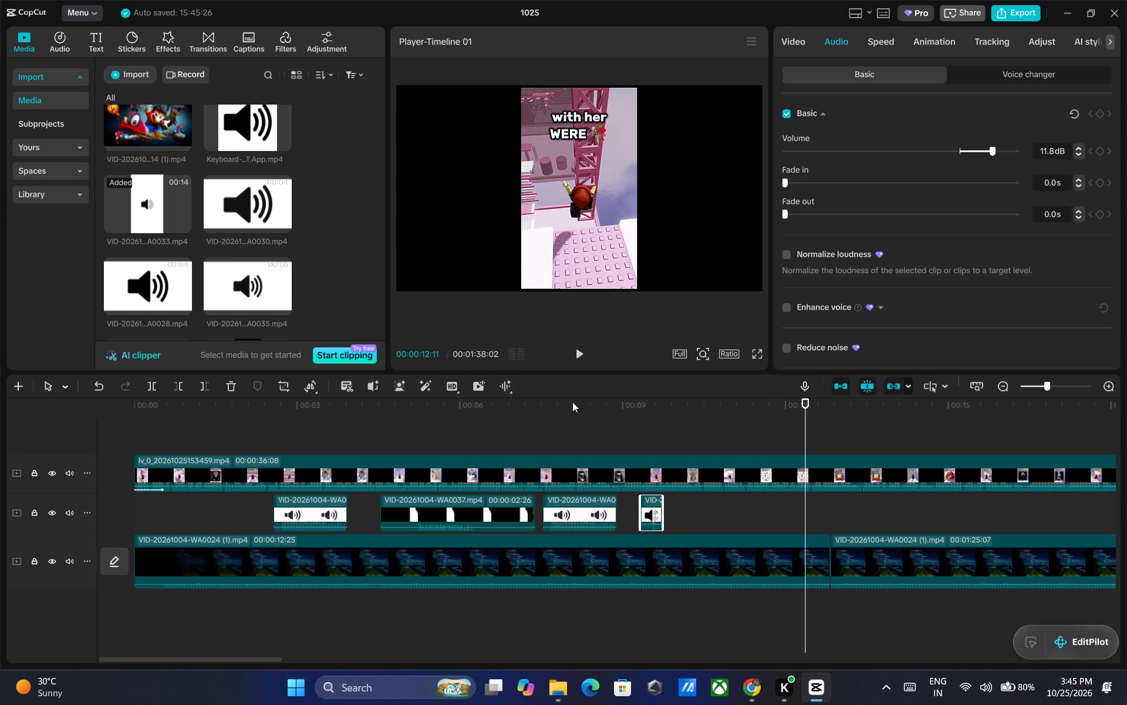
click(444, 515)
right_click(444, 515)
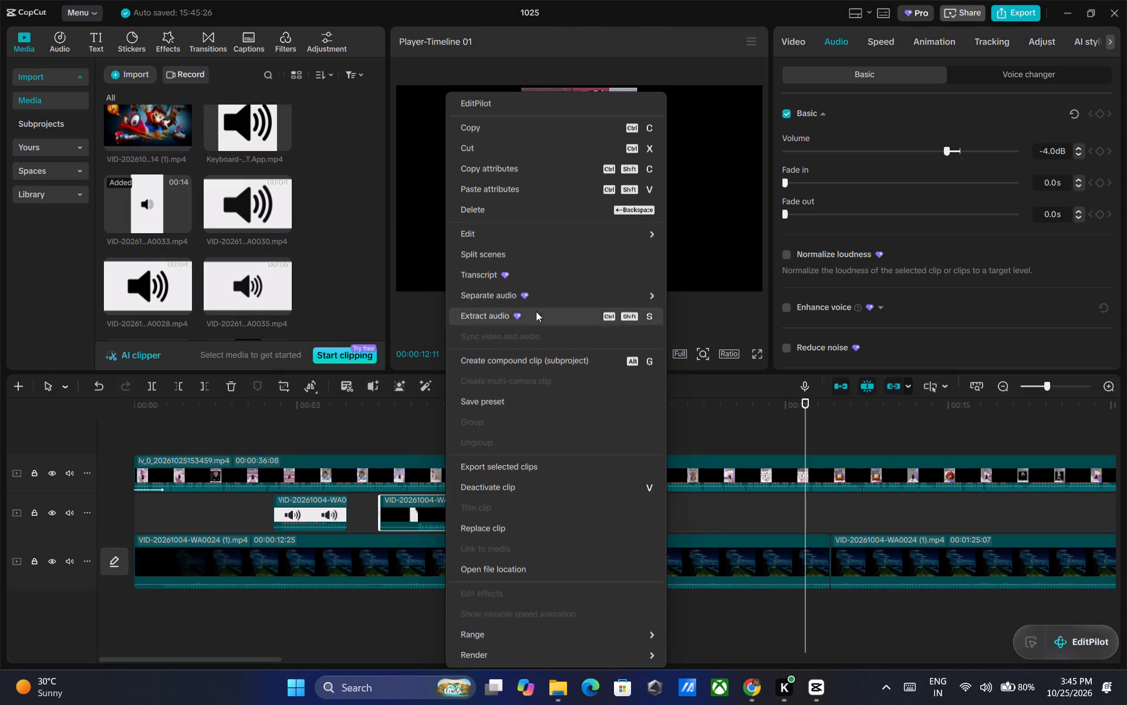
click(508, 132)
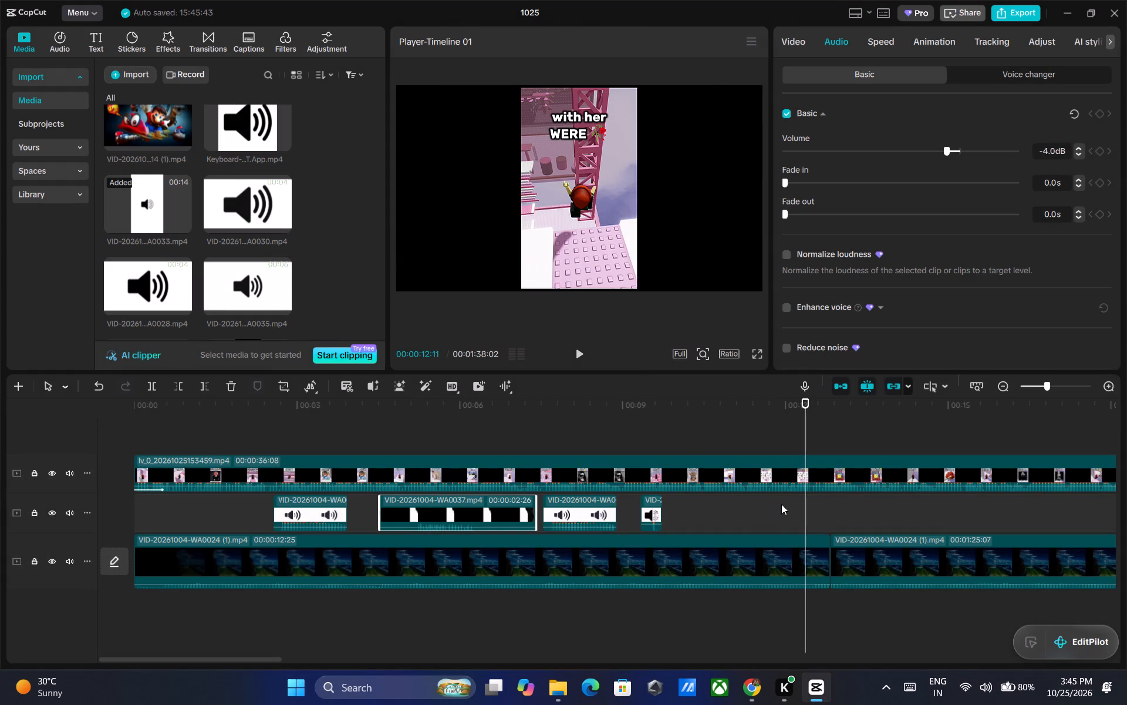
right_click(780, 503)
click(807, 579)
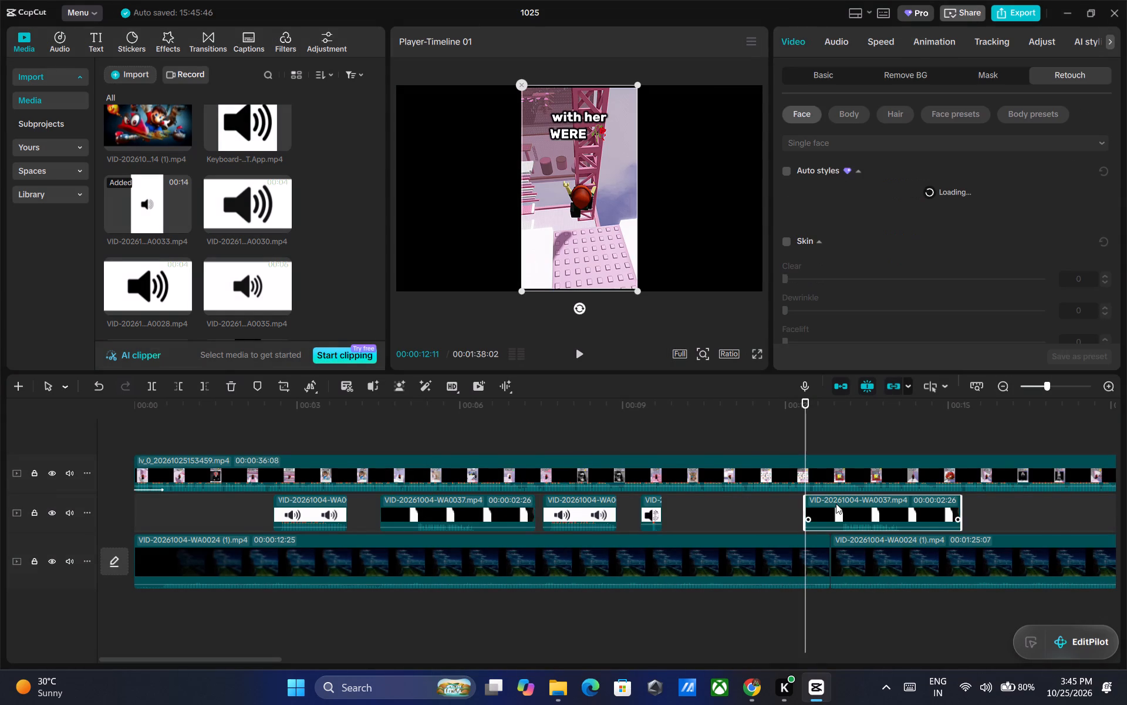
drag(836, 503, 801, 503)
Play the timeline through the copied WA0037 clip to the "the second PEOPLE" caption at 00:00:13:19.
click(578, 349)
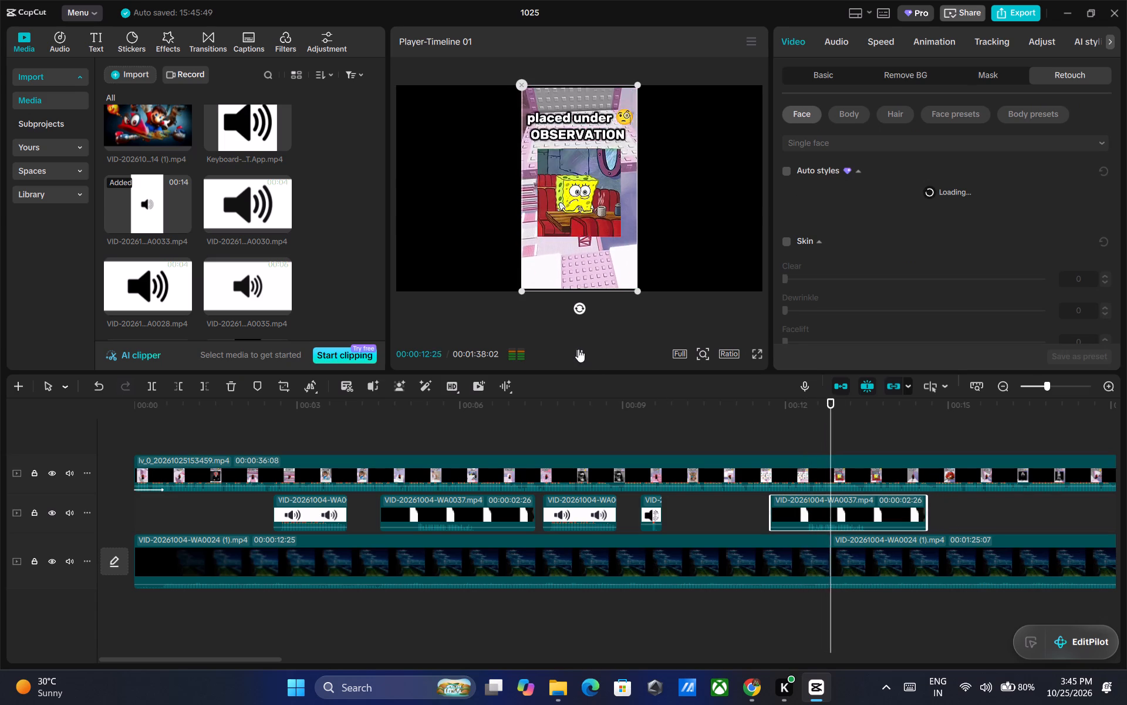
click(578, 349)
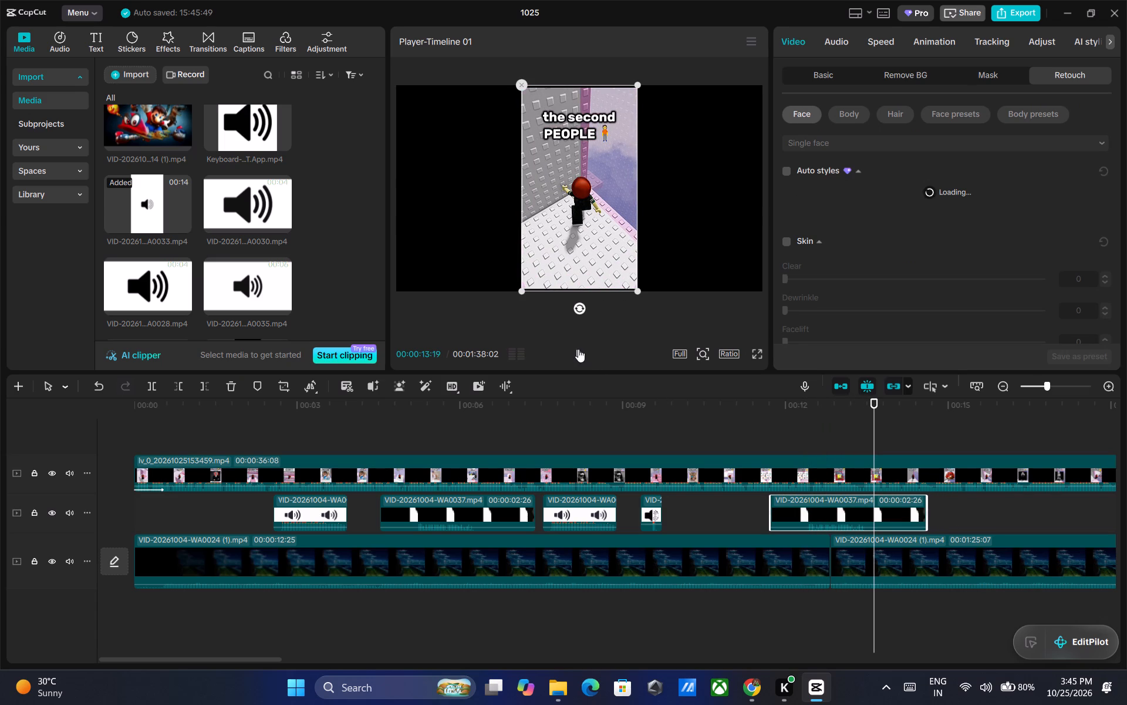
Play to the "heard QUARANTI#E" caption, split the copied WA0037 clip at 00:00:14:00 and delete its tail.
click(578, 349)
click(578, 349)
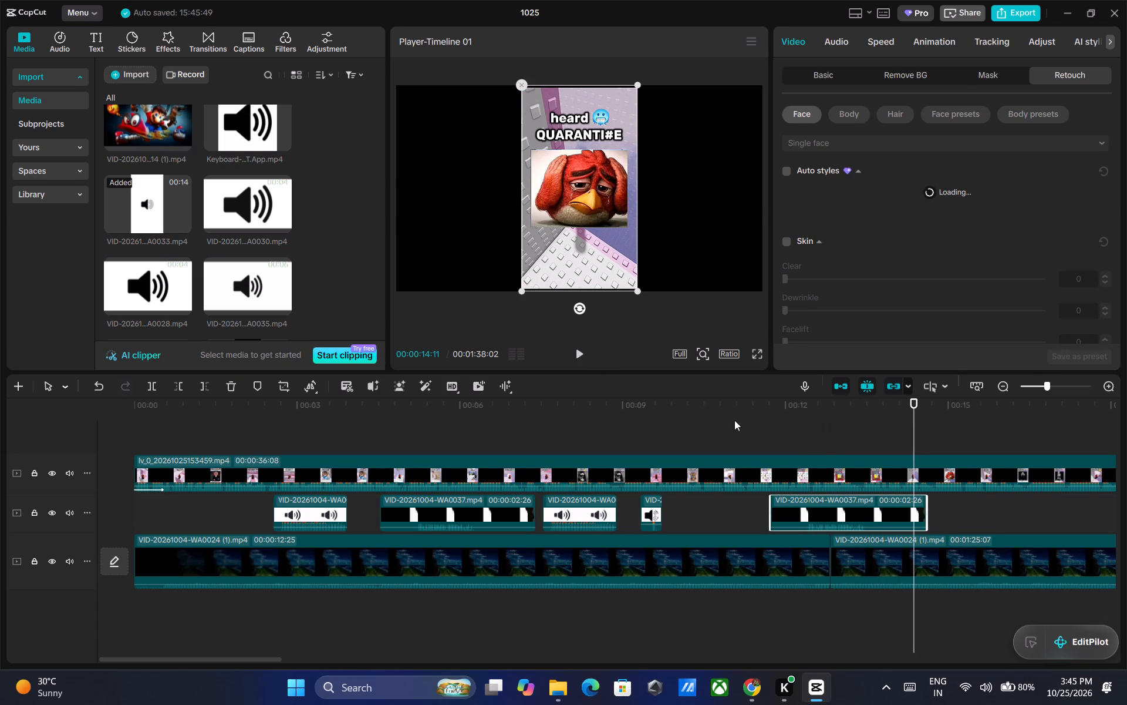
drag(915, 403, 895, 403)
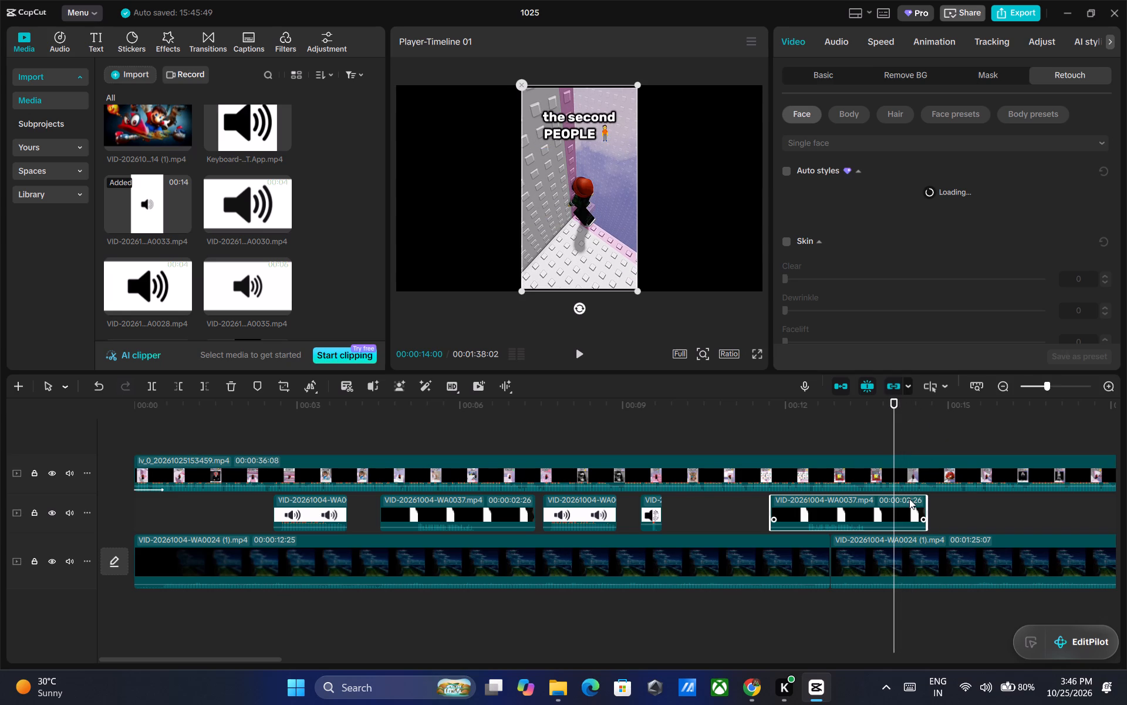
key(ctrl+b)
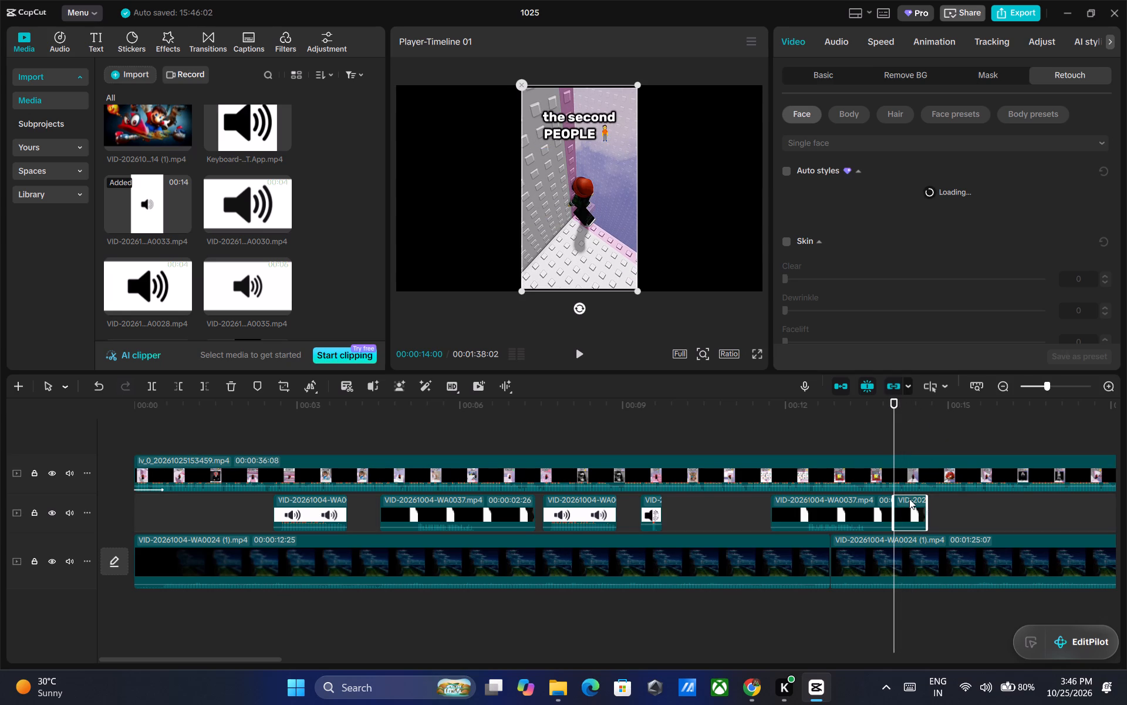
key(Delete)
Copy the first clip on the sound-effect track and paste it at 00:00:14:00, directly after the trimmed WA0037 clip.
click(302, 511)
right_click(302, 511)
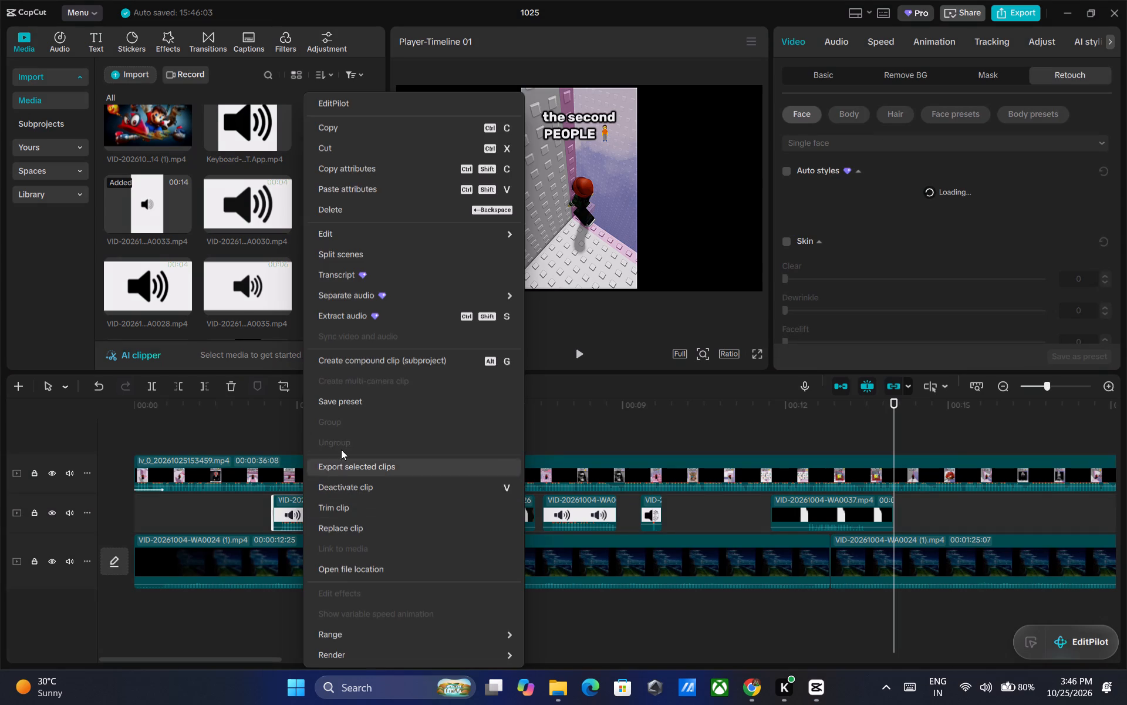
click(369, 132)
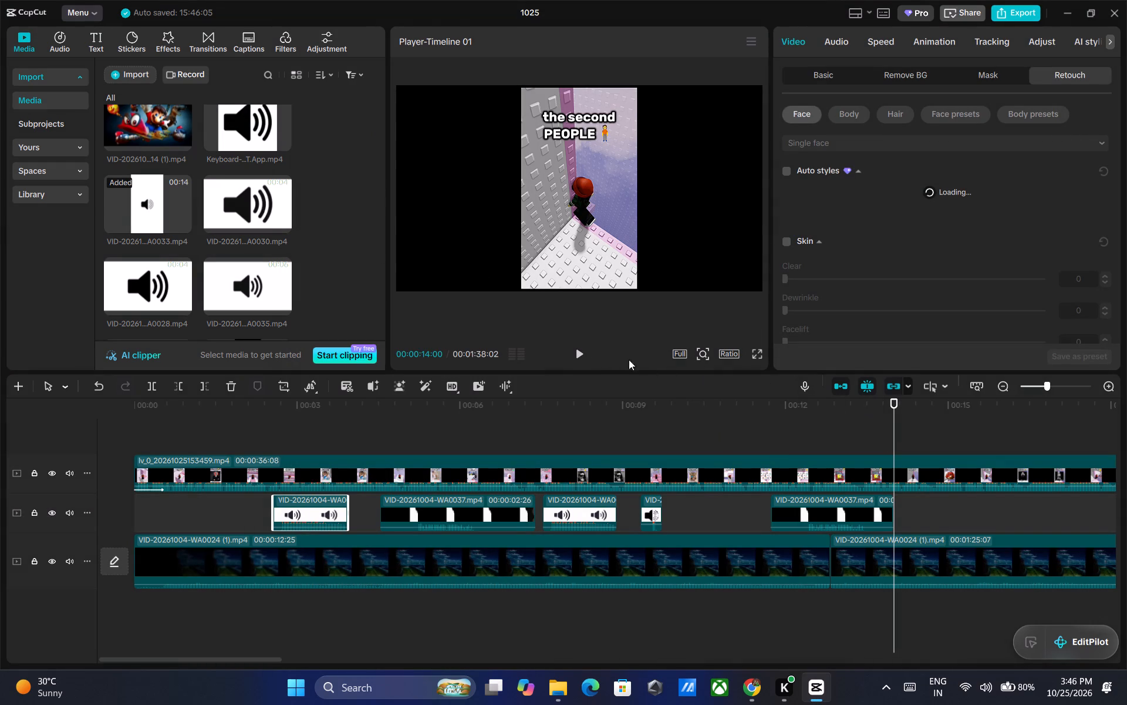
double_click(576, 351)
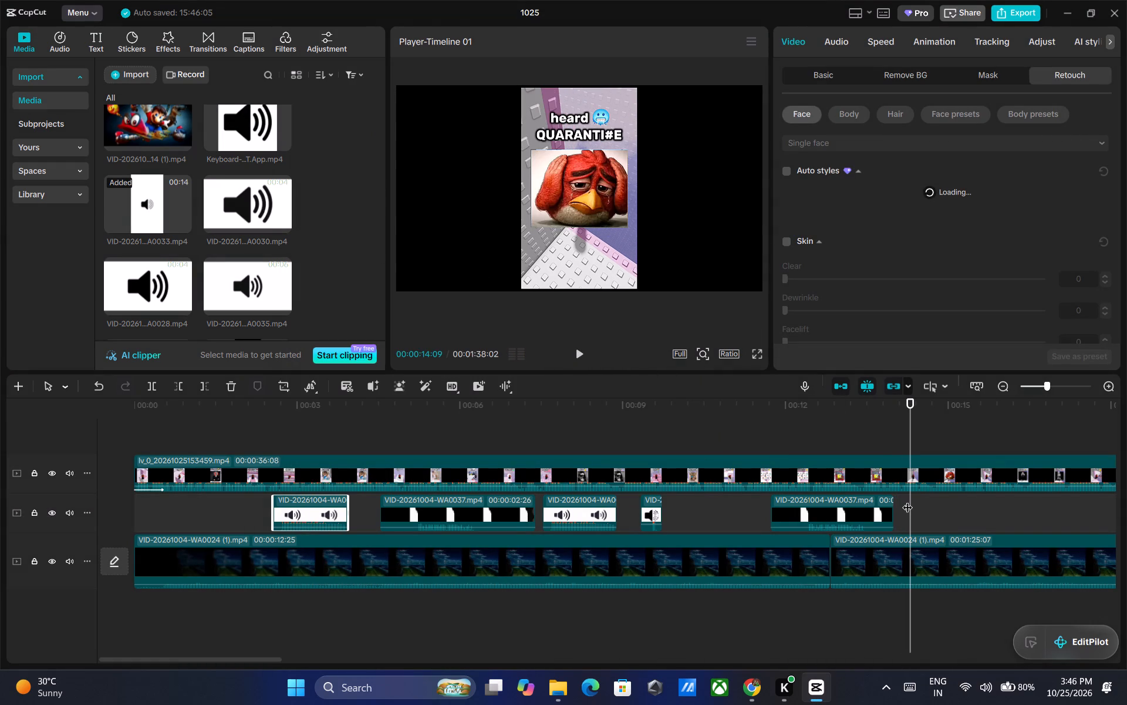
drag(911, 411, 903, 411)
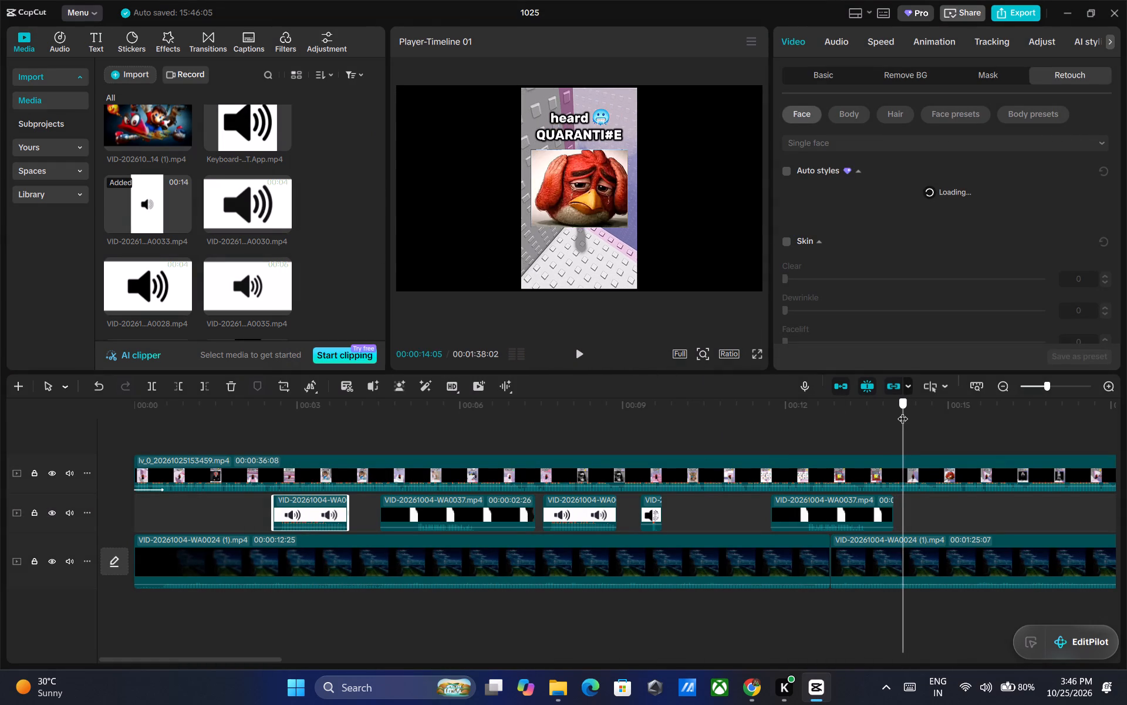
drag(903, 411, 896, 412)
right_click(897, 510)
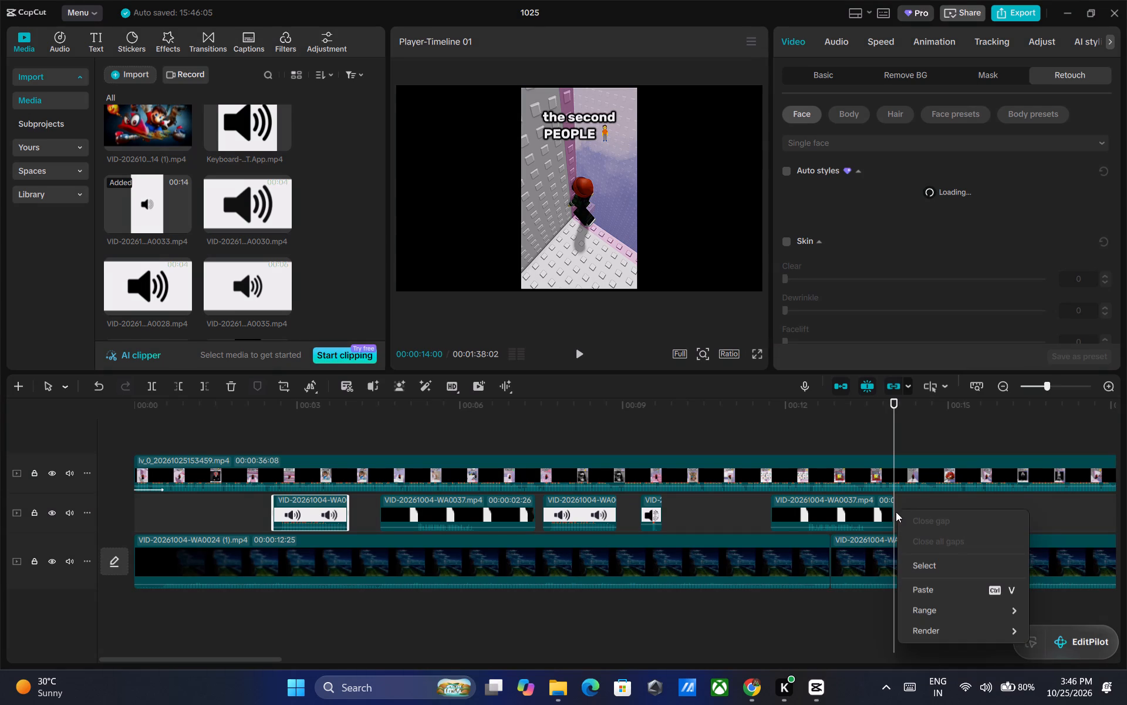
click(926, 584)
Play through the pasted sound effect and locate the frame just before the "cov#d FLASHBACK" caption, at 00:00:15:20.
click(578, 354)
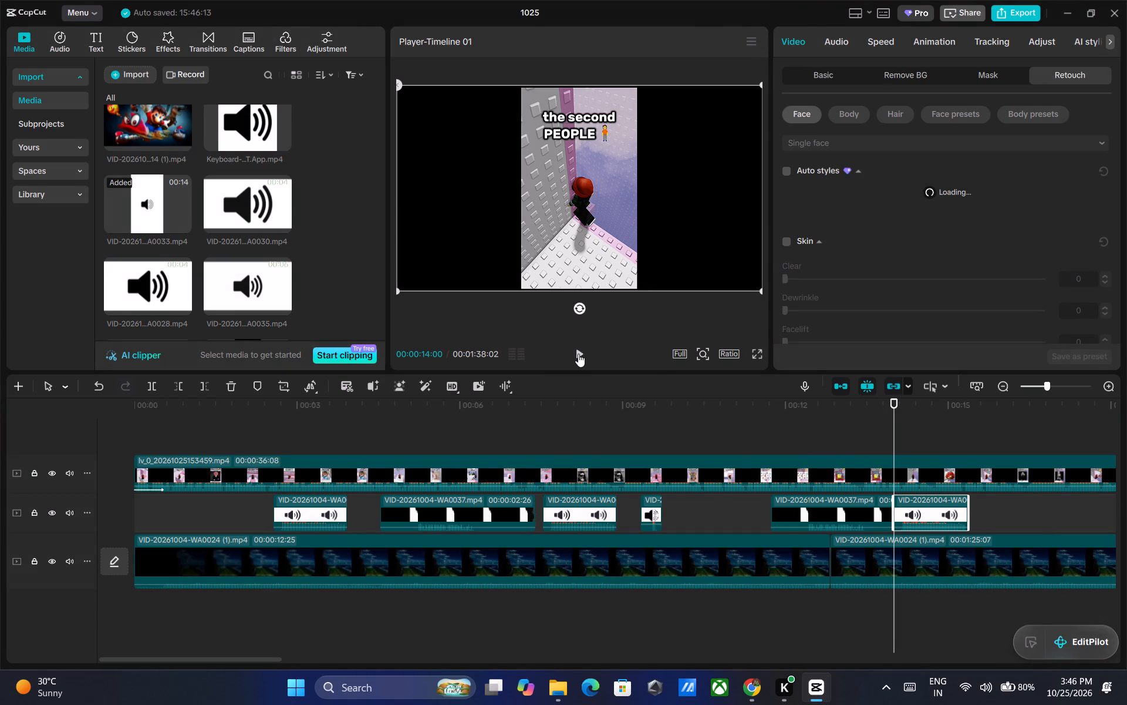
double_click(578, 354)
click(578, 354)
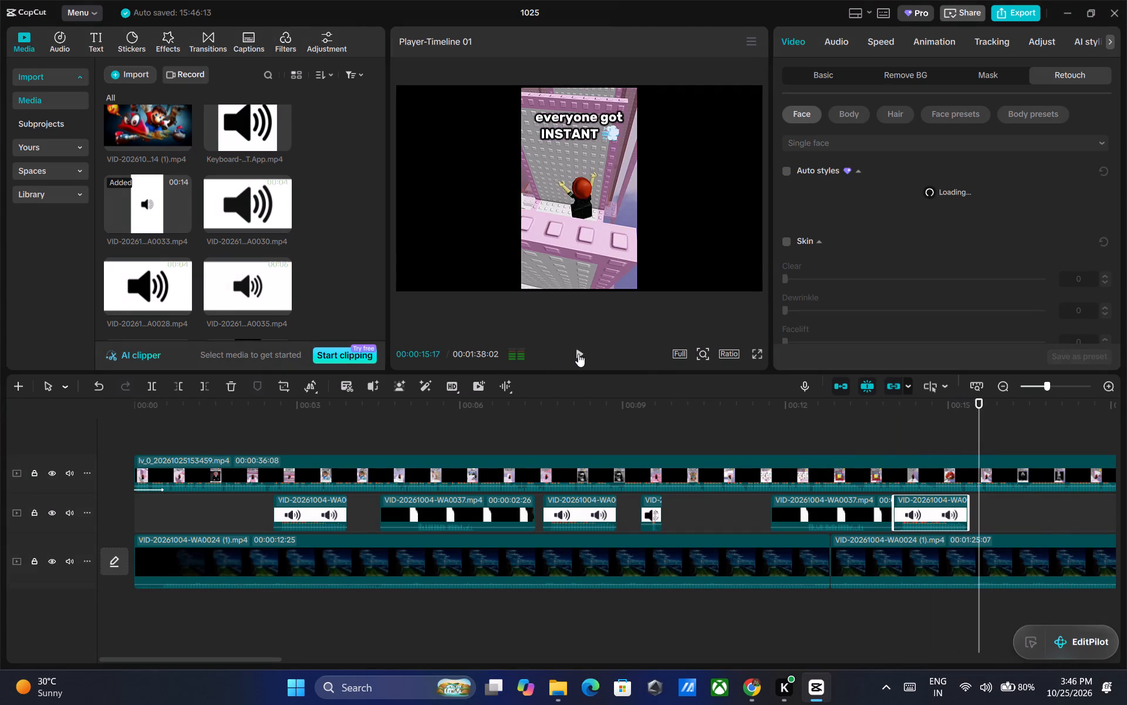
double_click(578, 354)
drag(265, 658, 330, 663)
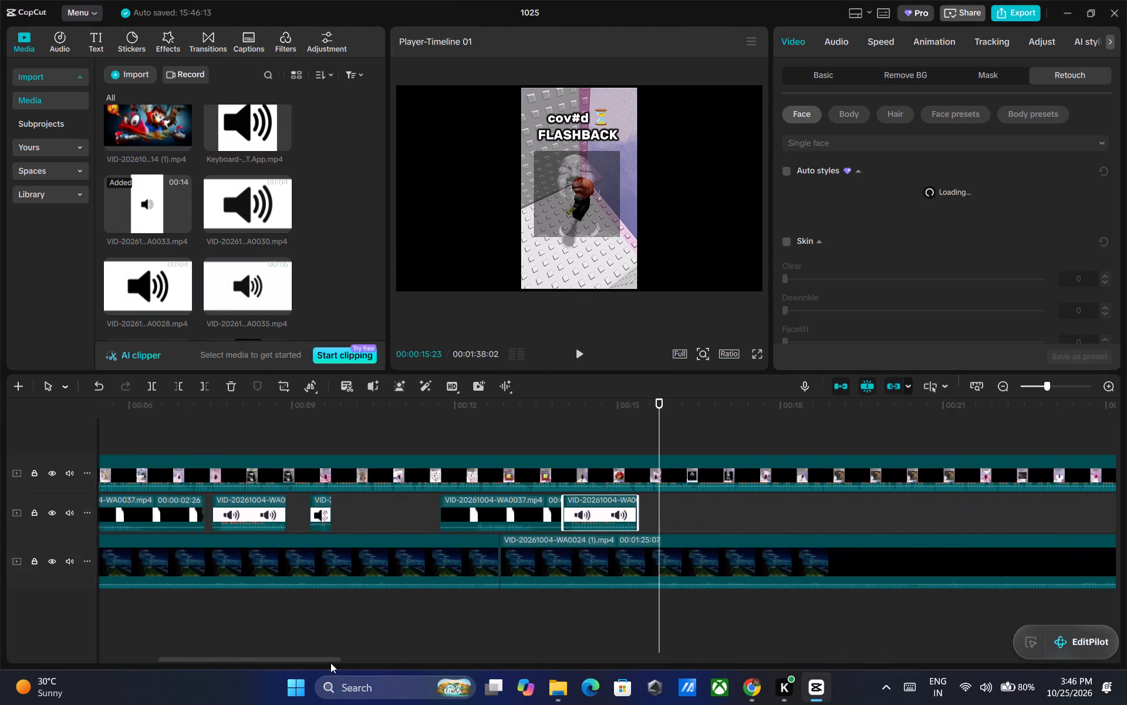
drag(330, 663, 380, 666)
click(584, 353)
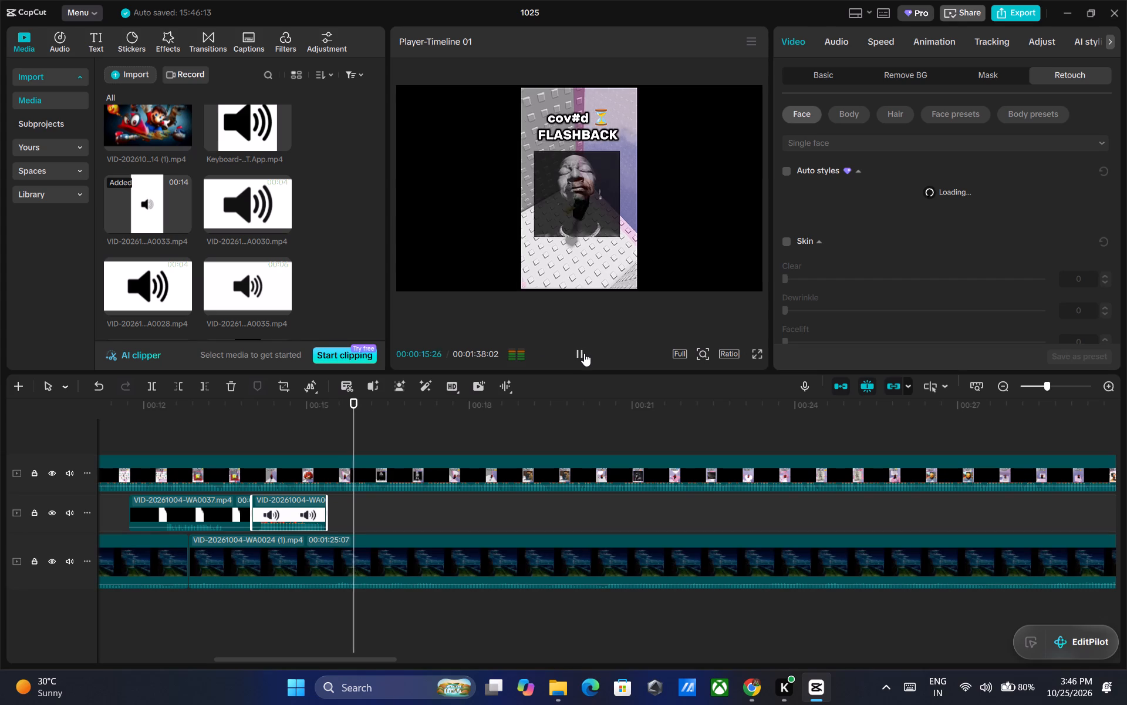
click(584, 353)
drag(389, 399, 373, 399)
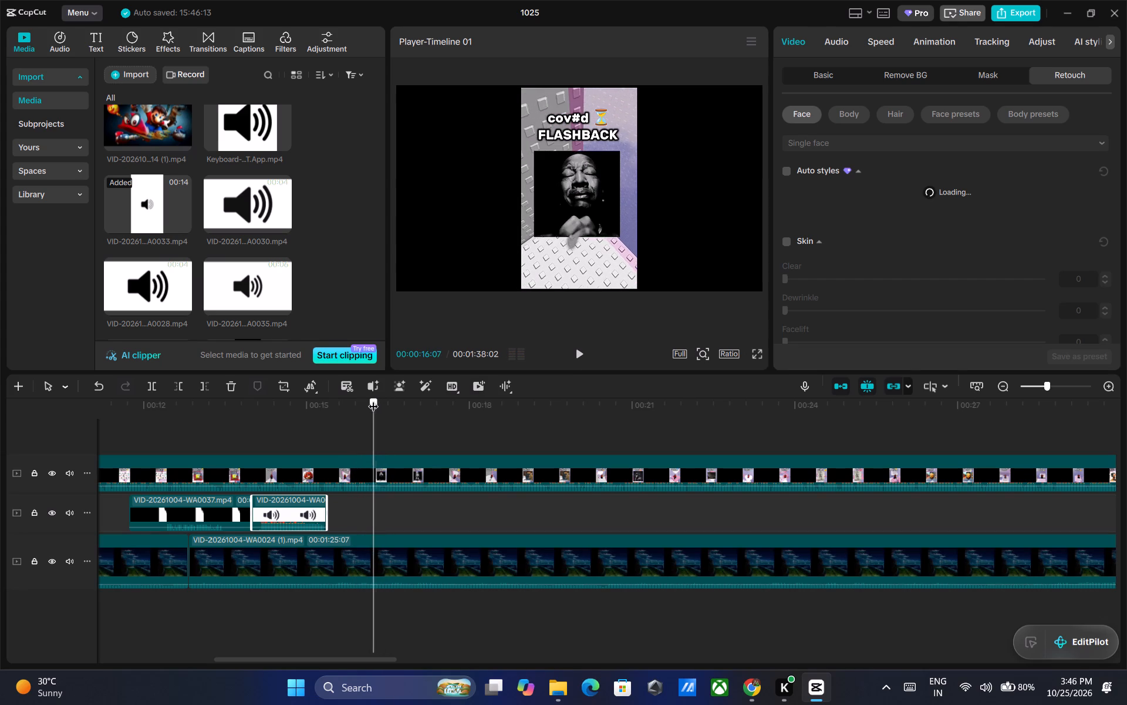
drag(373, 399, 354, 399)
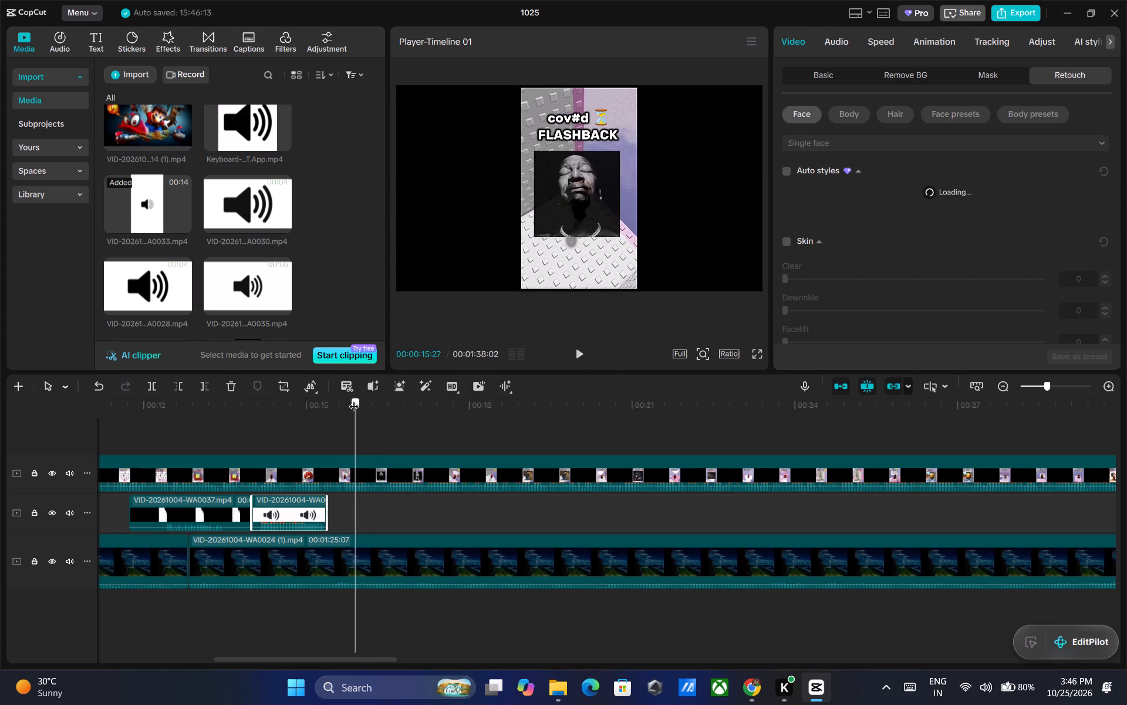
drag(354, 399, 345, 399)
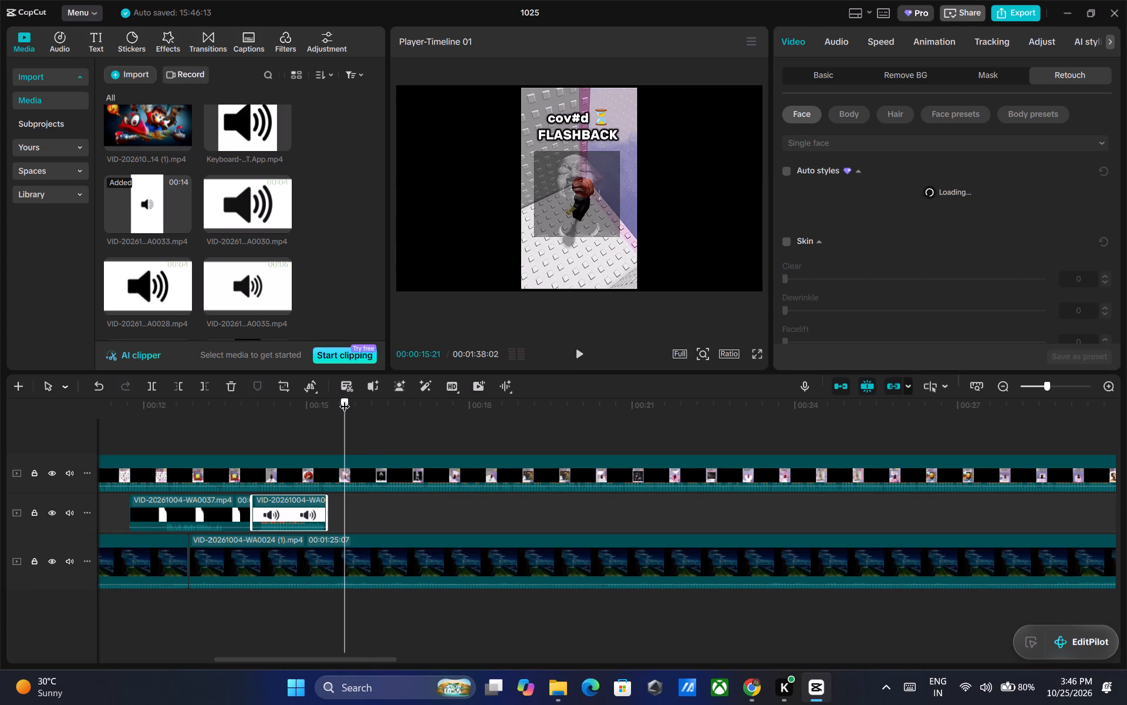
drag(345, 399, 343, 399)
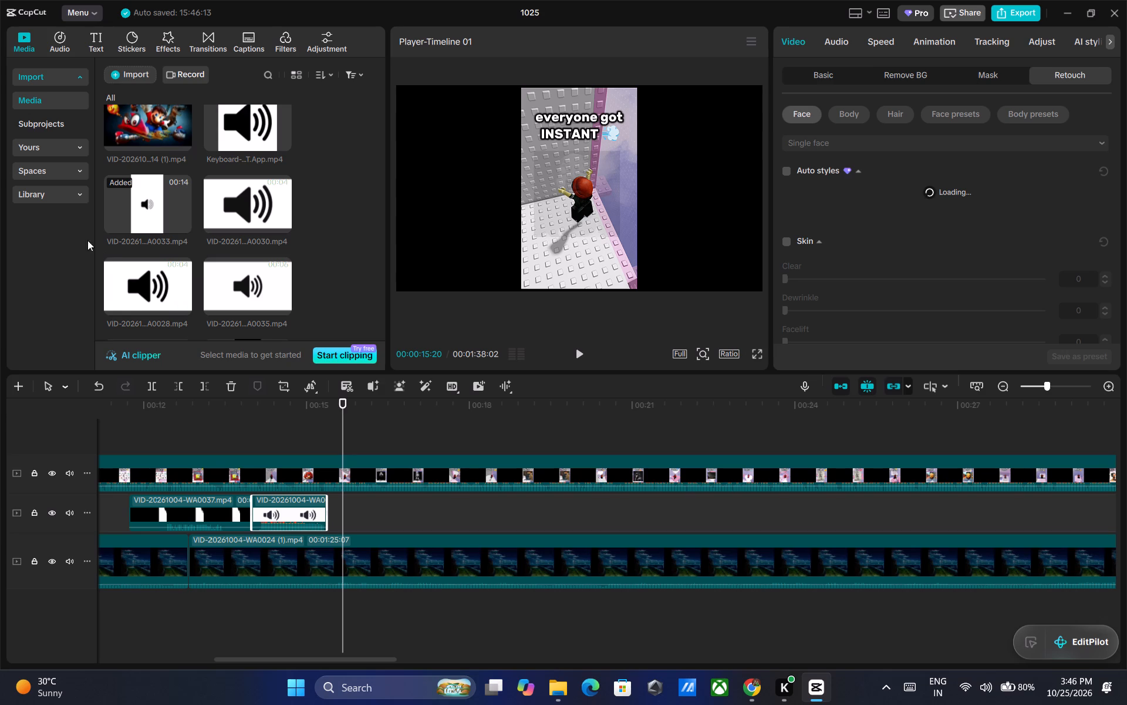
Find the WA0039 sound compilation in the imported media, preview it, and place it on a new track above the gameplay at about 00:00:15:15.
scroll(175, 198, up, 2)
scroll(176, 198, down, 2)
scroll(188, 202, up, 2)
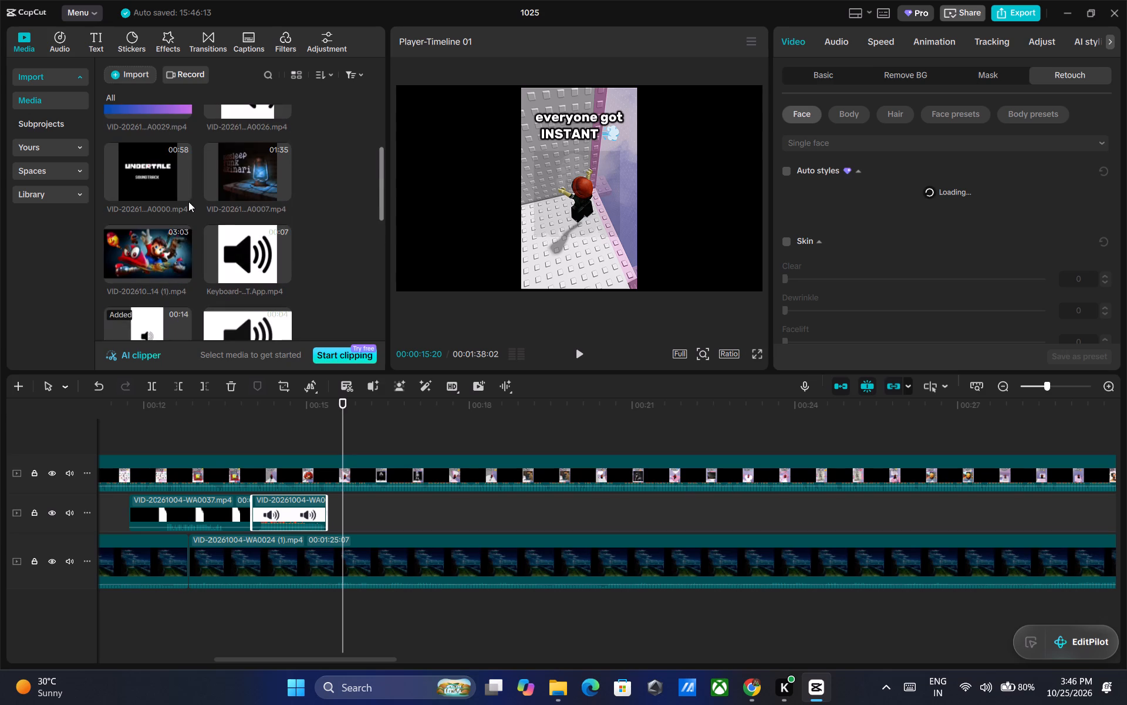
scroll(194, 200, down, 1)
scroll(194, 200, up, 1)
scroll(244, 196, up, 2)
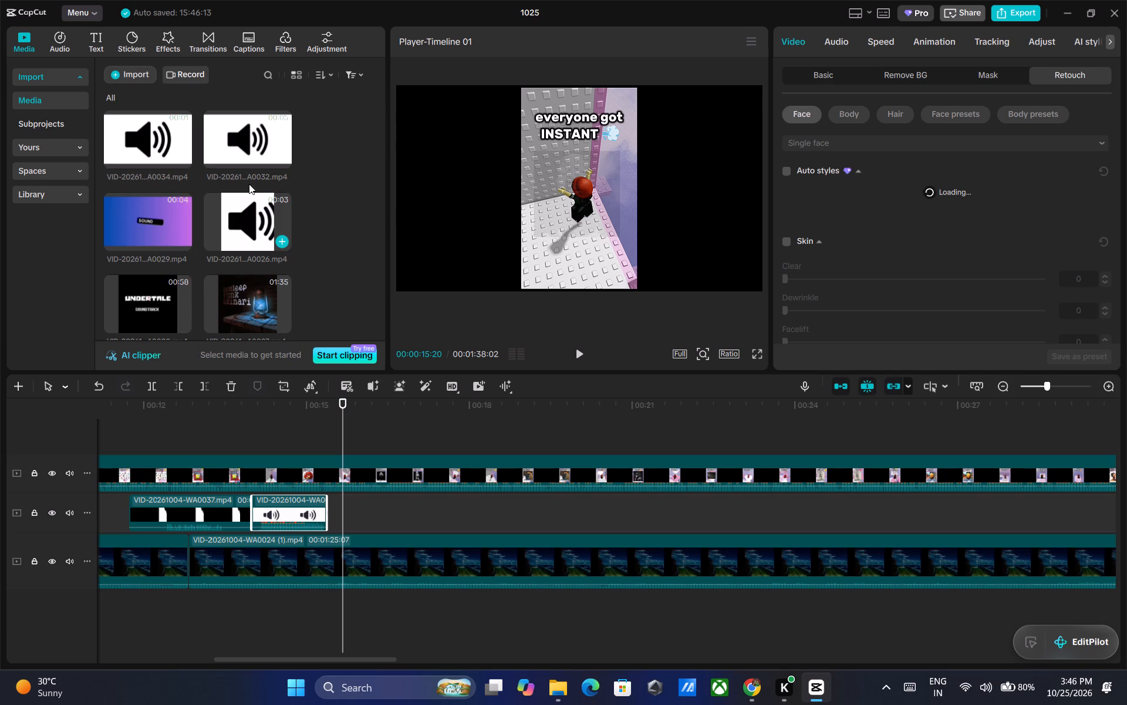
scroll(251, 240, down, 3)
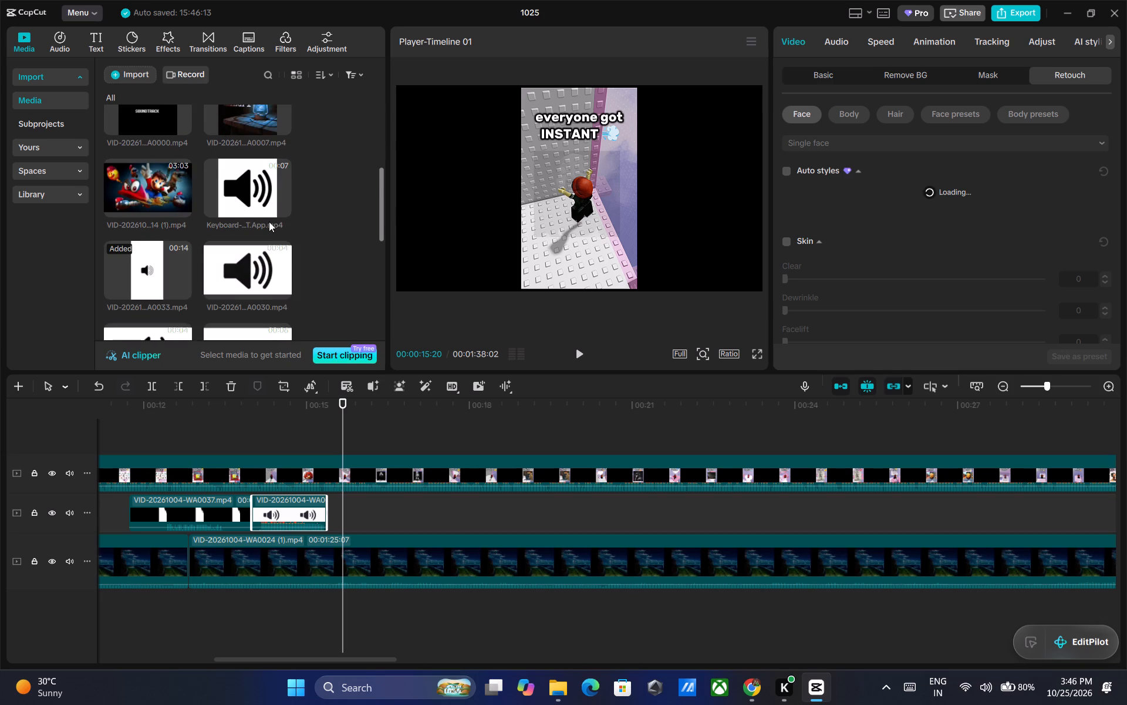
scroll(269, 221, down, 3)
click(161, 231)
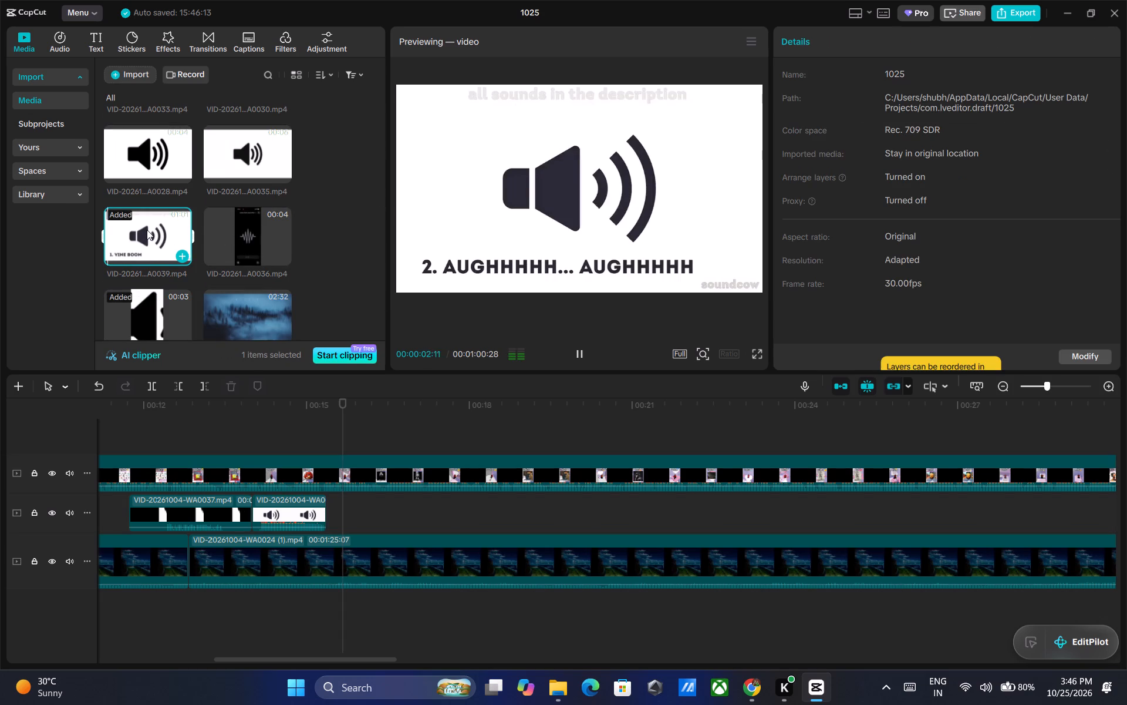
drag(147, 230, 338, 441)
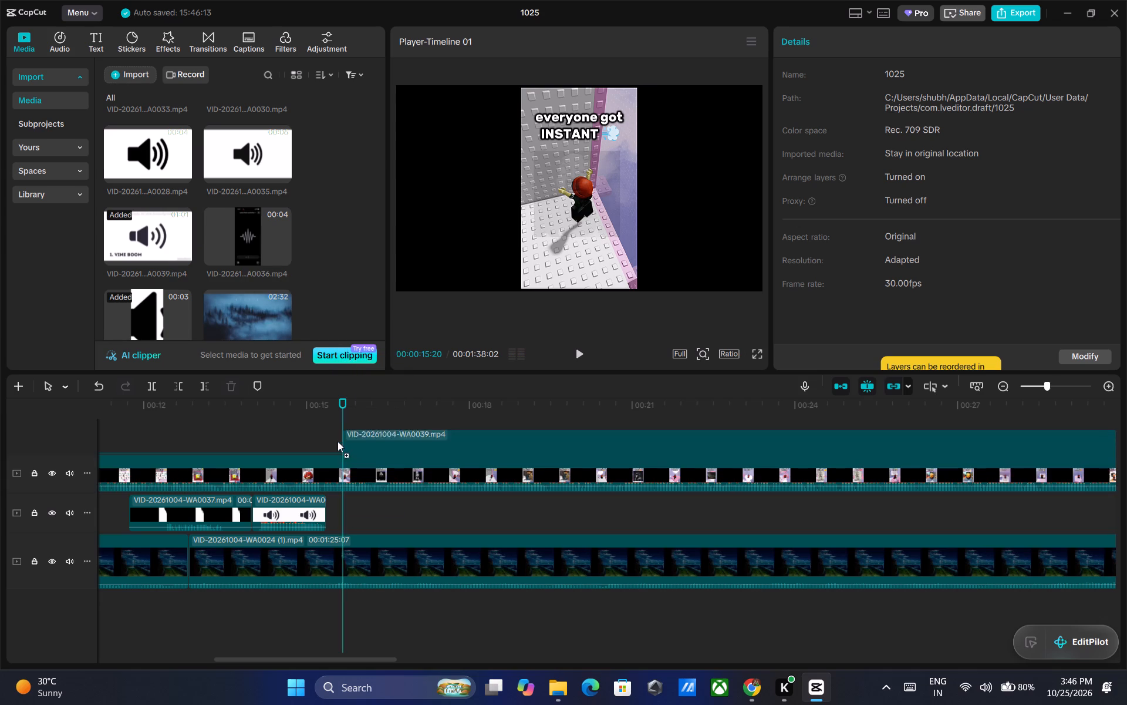
drag(338, 441, 334, 433)
Split the WA0039 clip at 00:00:21:08, where "5. TACO BELL BONG" begins, and delete the part before it.
drag(340, 398, 400, 412)
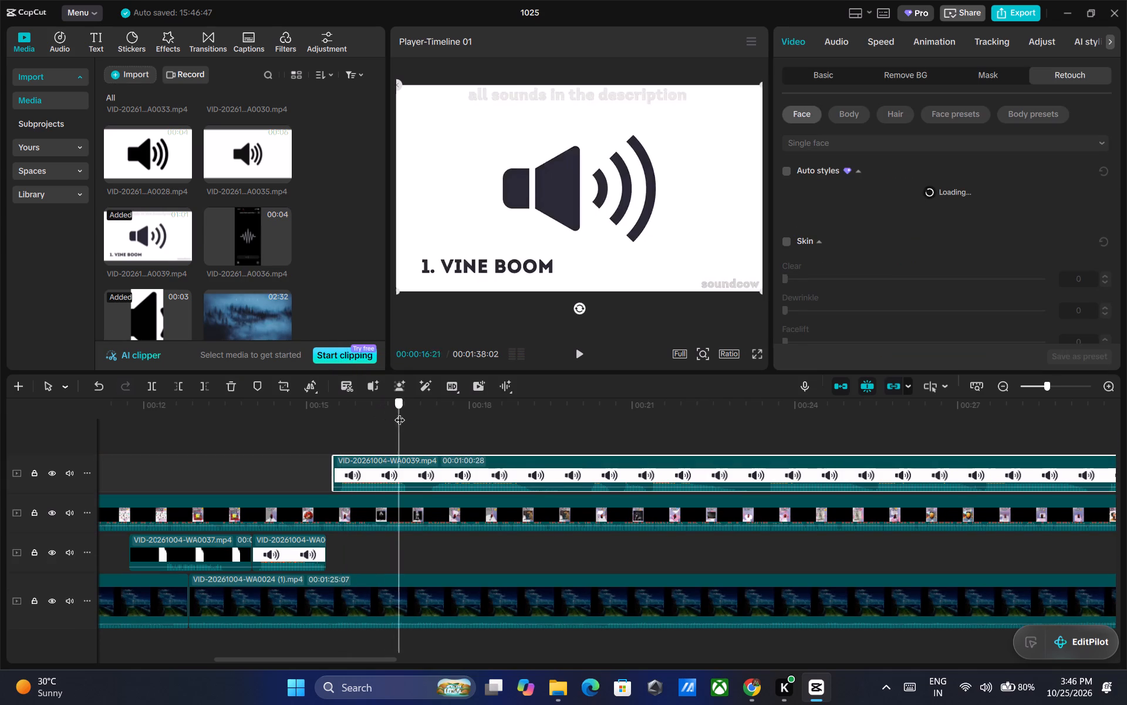
drag(400, 412, 609, 412)
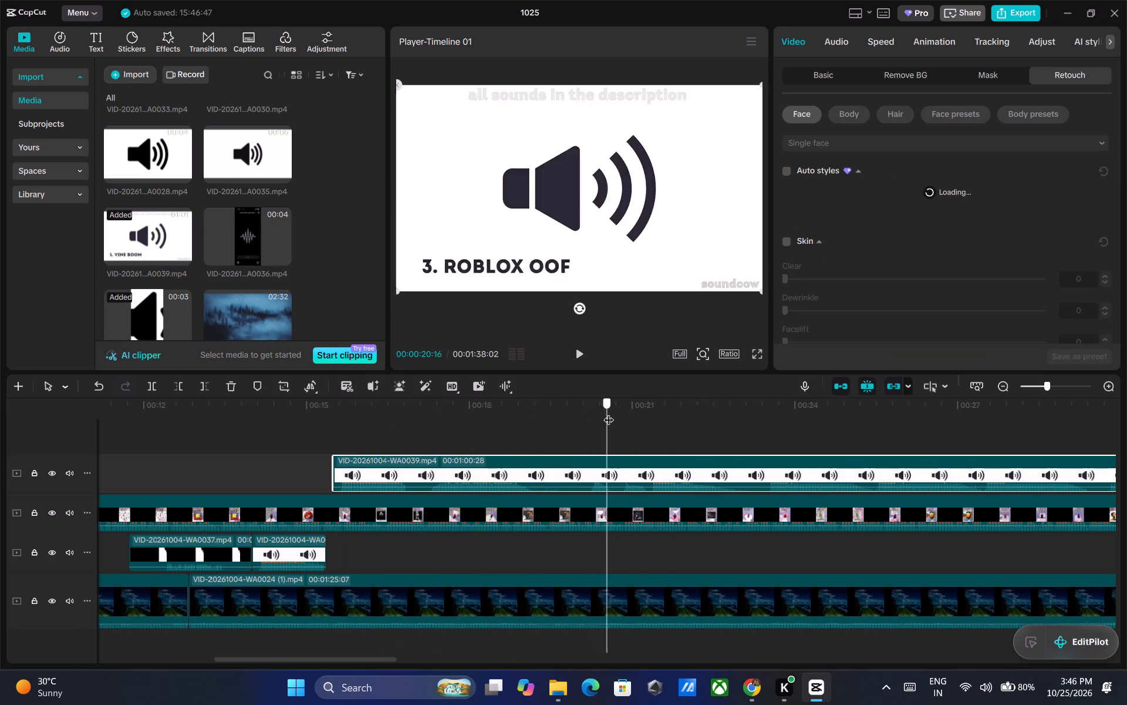
drag(609, 412, 628, 413)
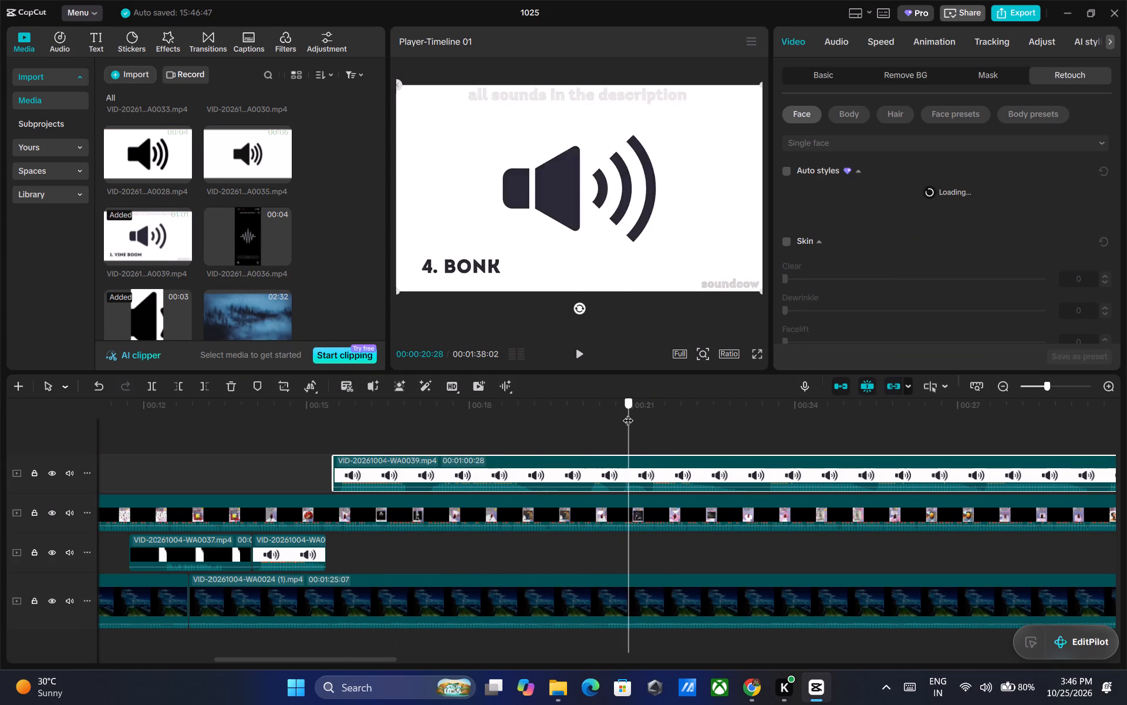
drag(628, 413, 641, 413)
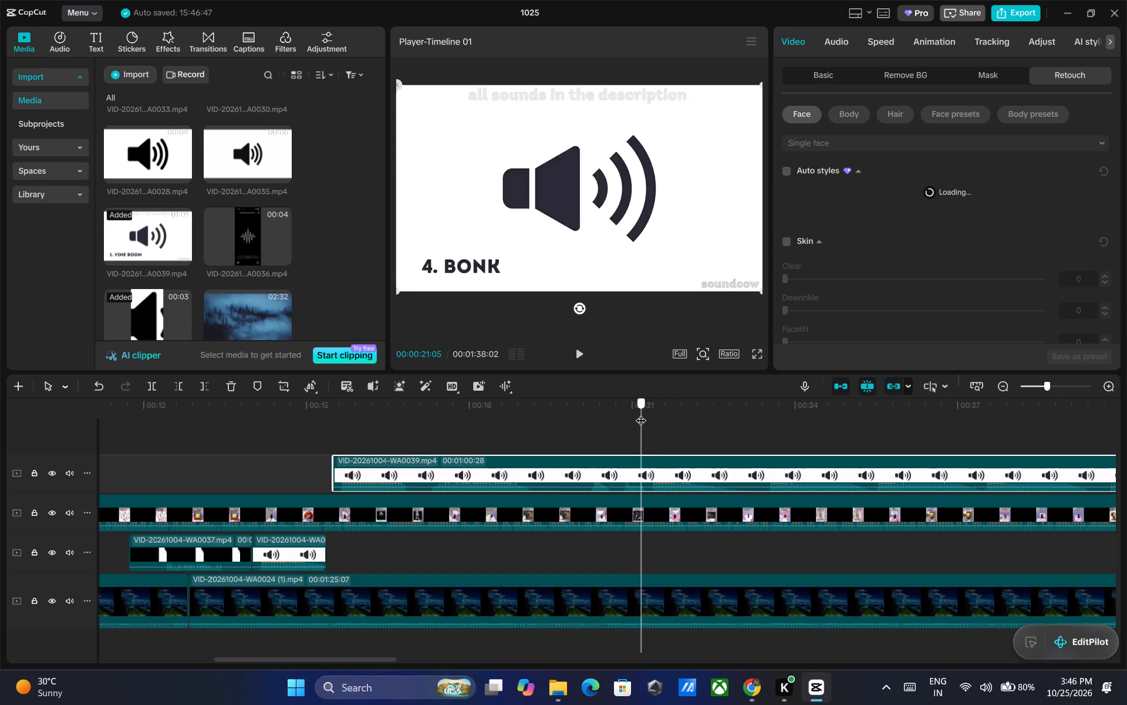
drag(641, 413, 647, 413)
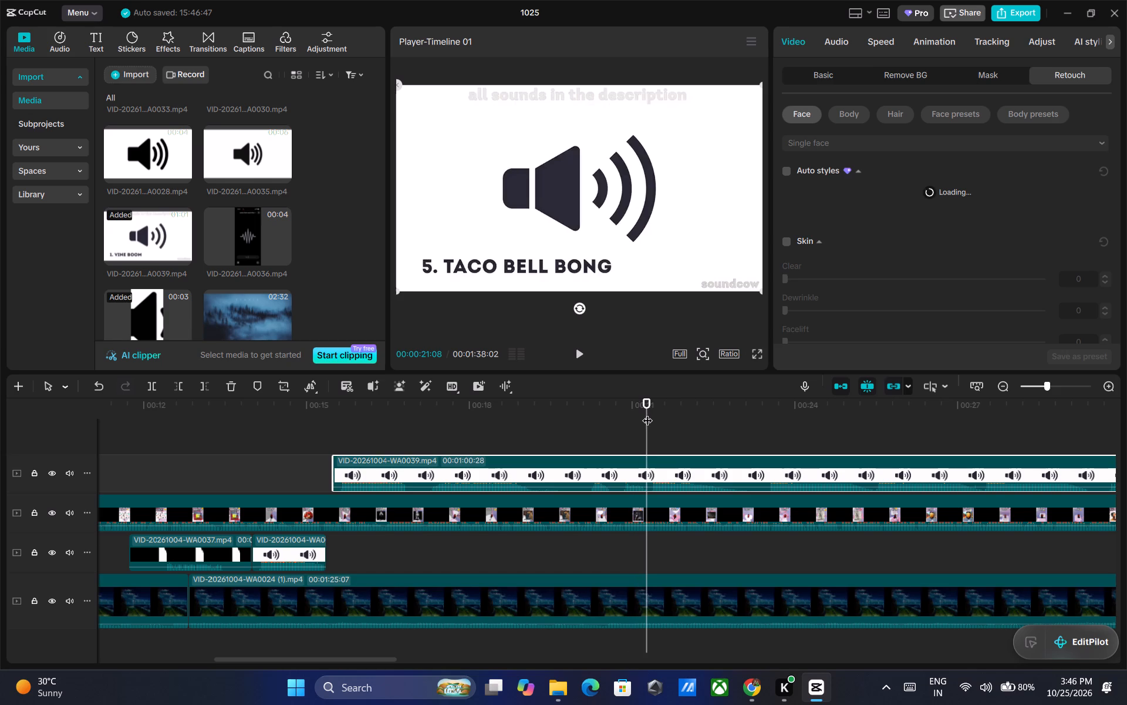
key(ctrl+b)
click(588, 467)
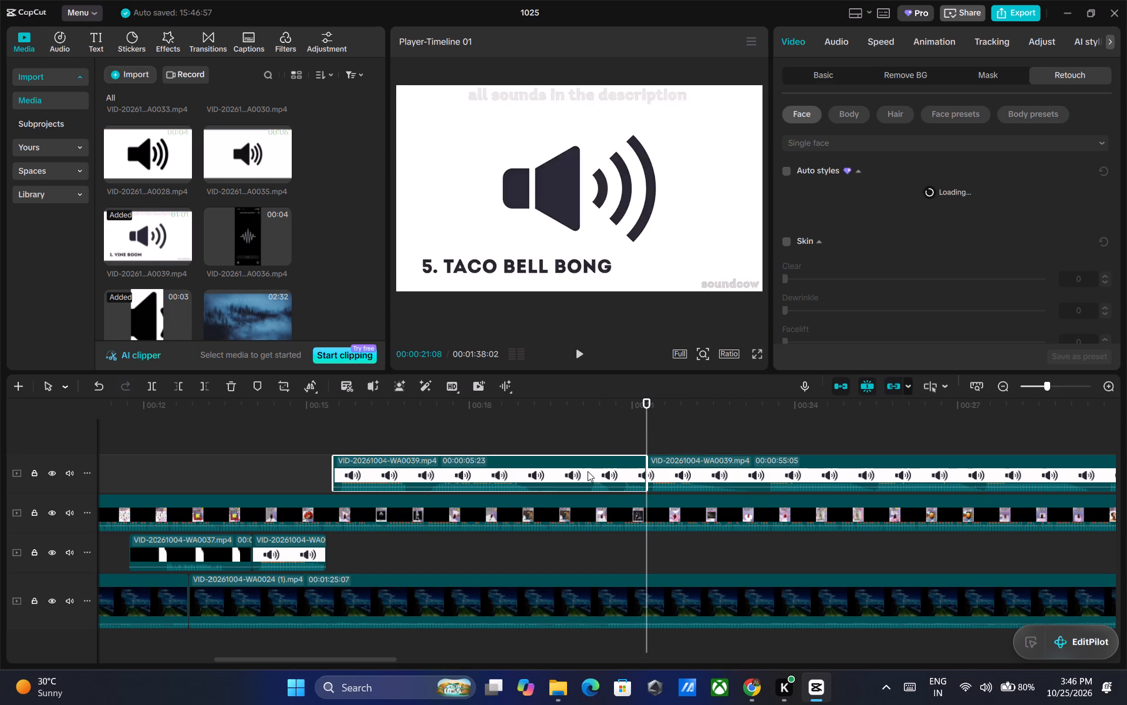
key(Delete)
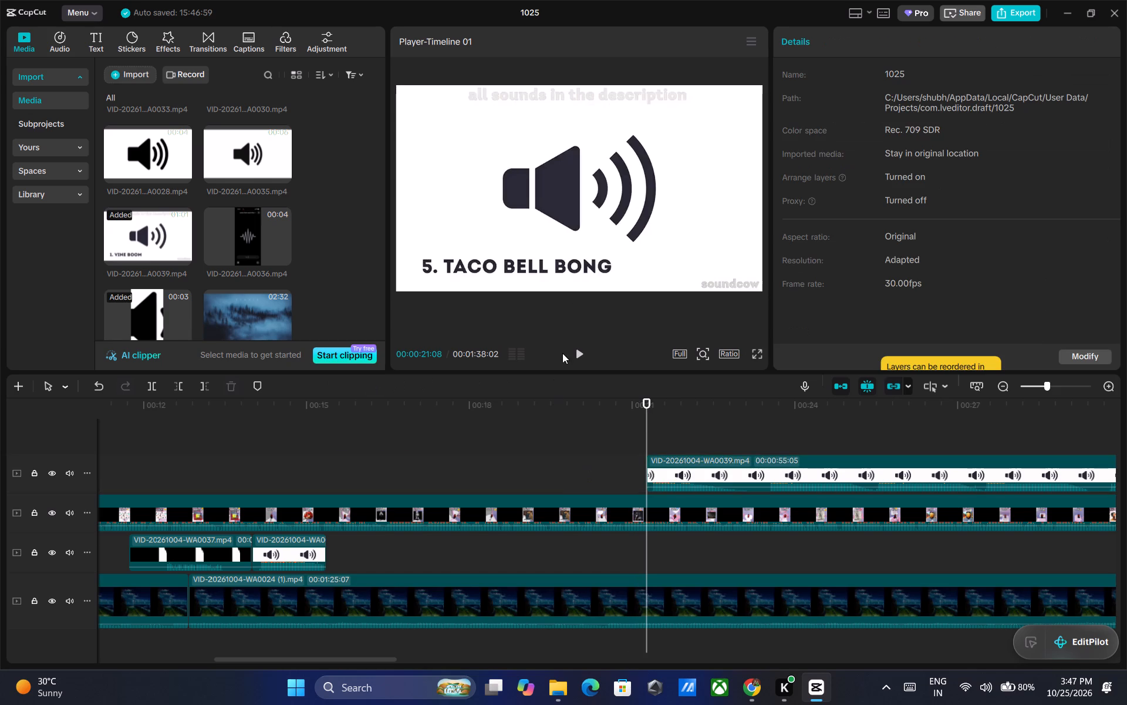
Play the Taco Bell Bong sound, split the WA0039 clip at 00:00:23:04 and delete everything after it.
click(575, 350)
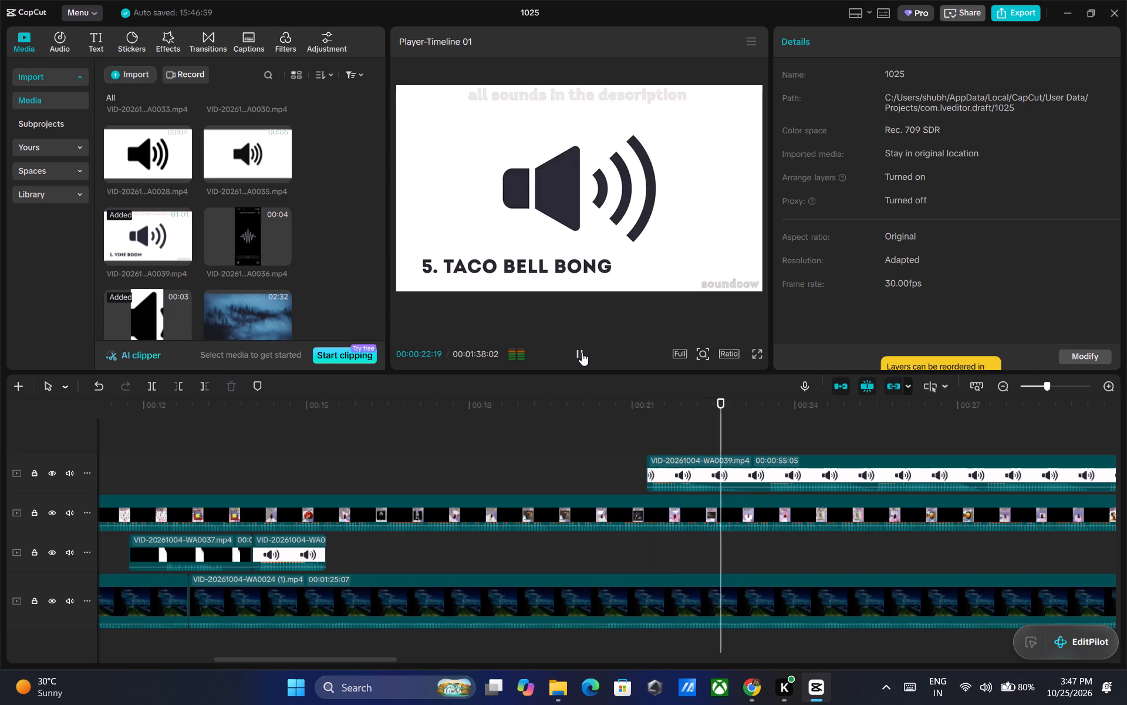
click(582, 352)
ctrl+double_click(582, 357)
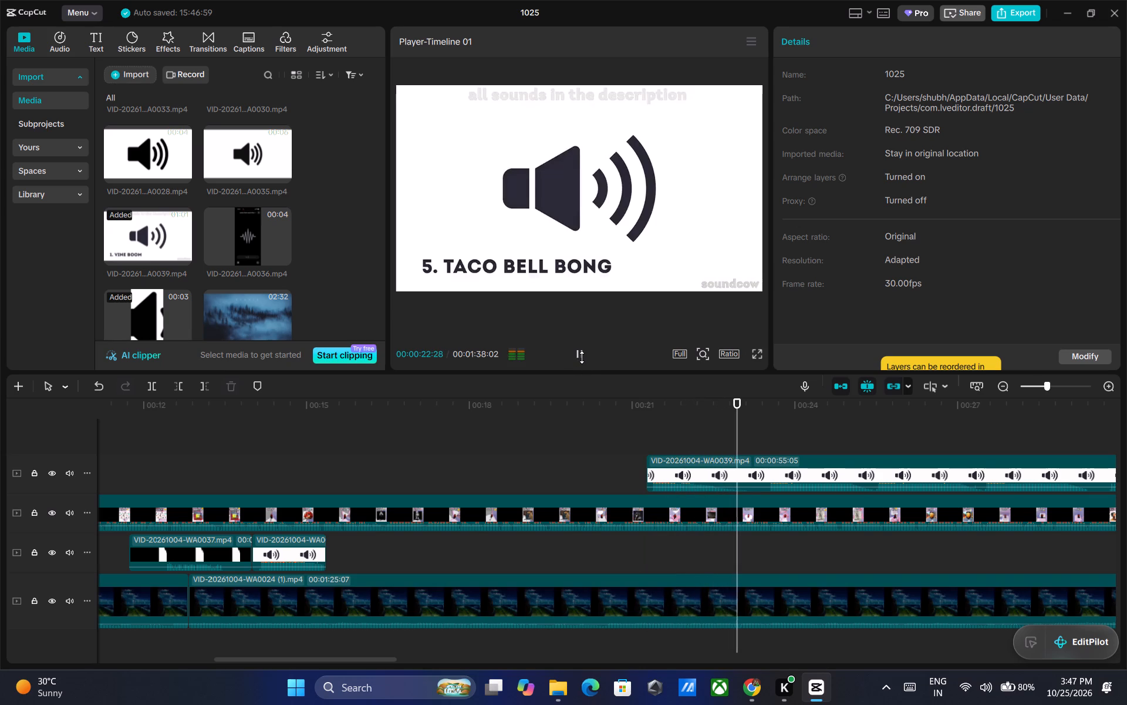
key(ctrl+b)
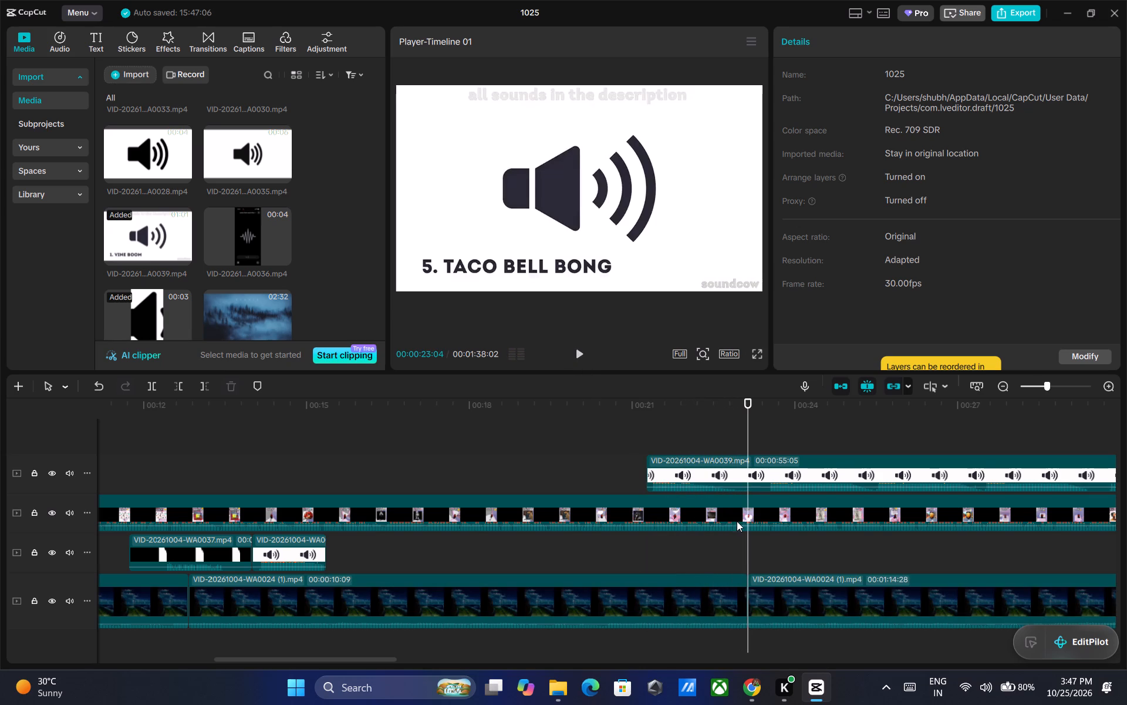
click(761, 473)
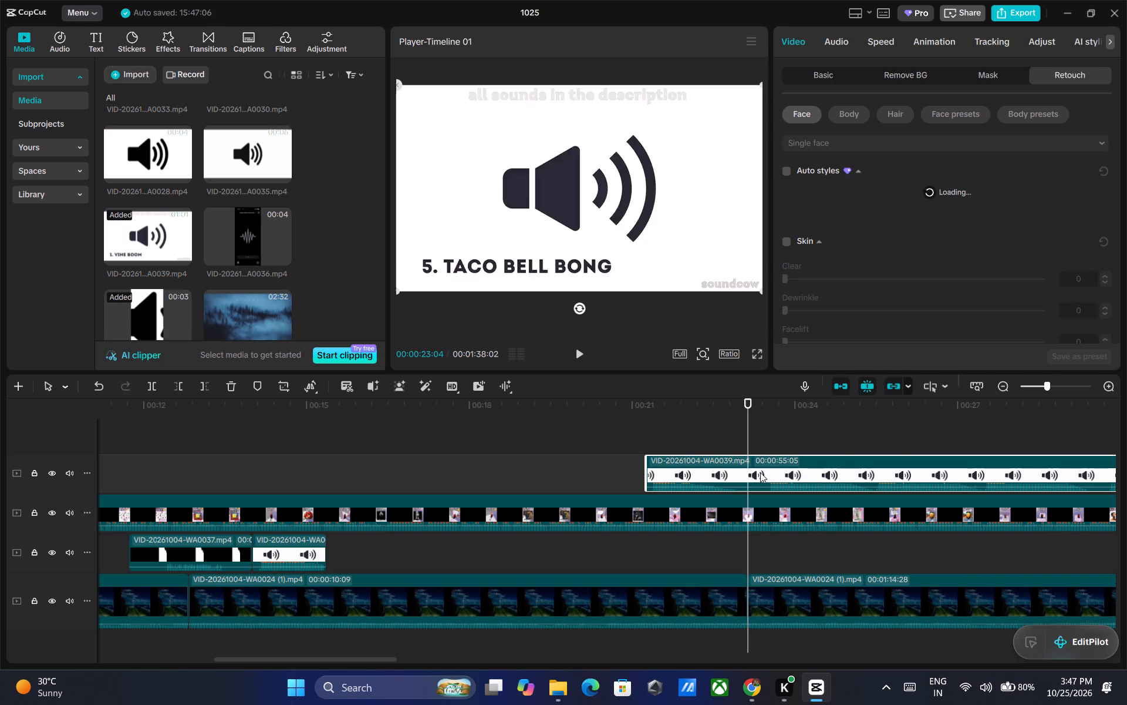
key(ctrl+b)
key(Delete)
Lower the volume of the trimmed Taco Bell Bong clip to -4.8 dB.
click(697, 472)
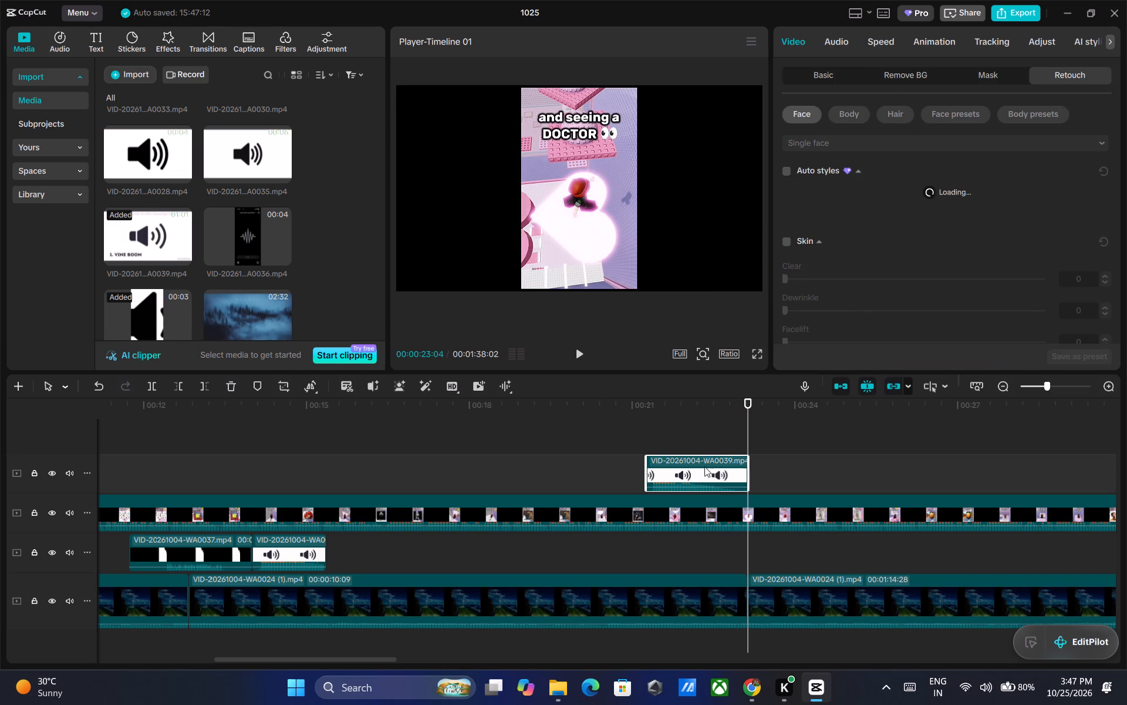
click(842, 32)
drag(956, 152, 946, 150)
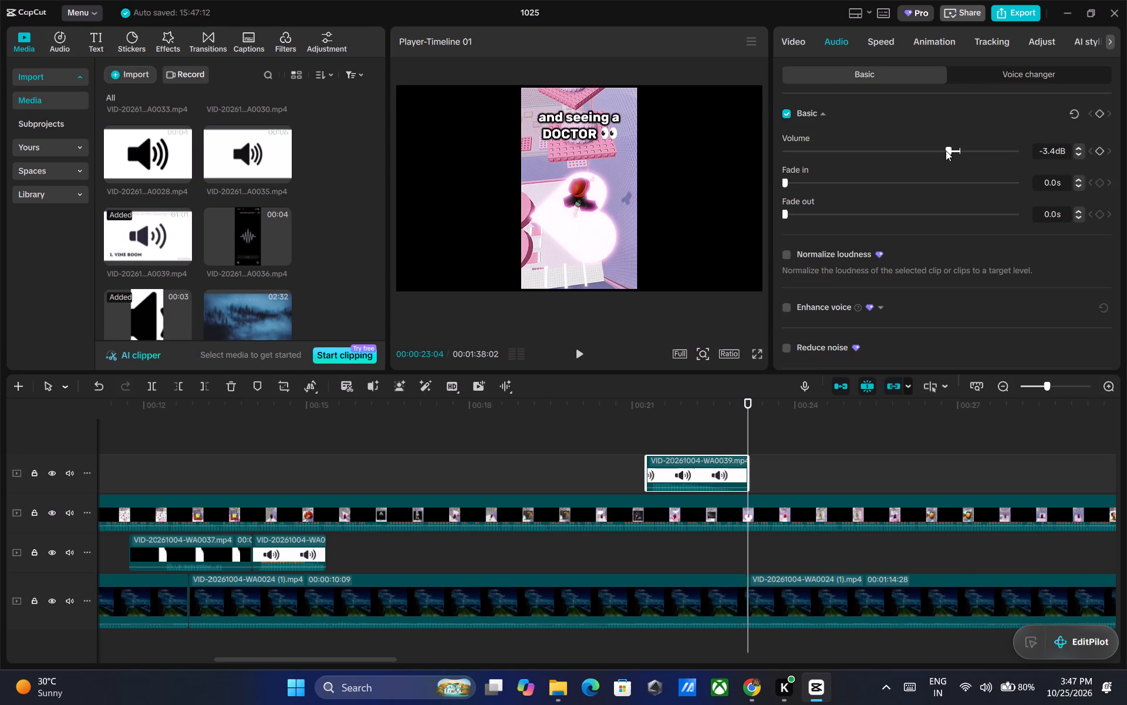
drag(946, 150, 942, 152)
Move the Taco Bell Bong clip to the sound-effects track below the gameplay, directly after the previous effect at about 00:00:15:11.
drag(699, 462, 691, 464)
drag(691, 464, 383, 540)
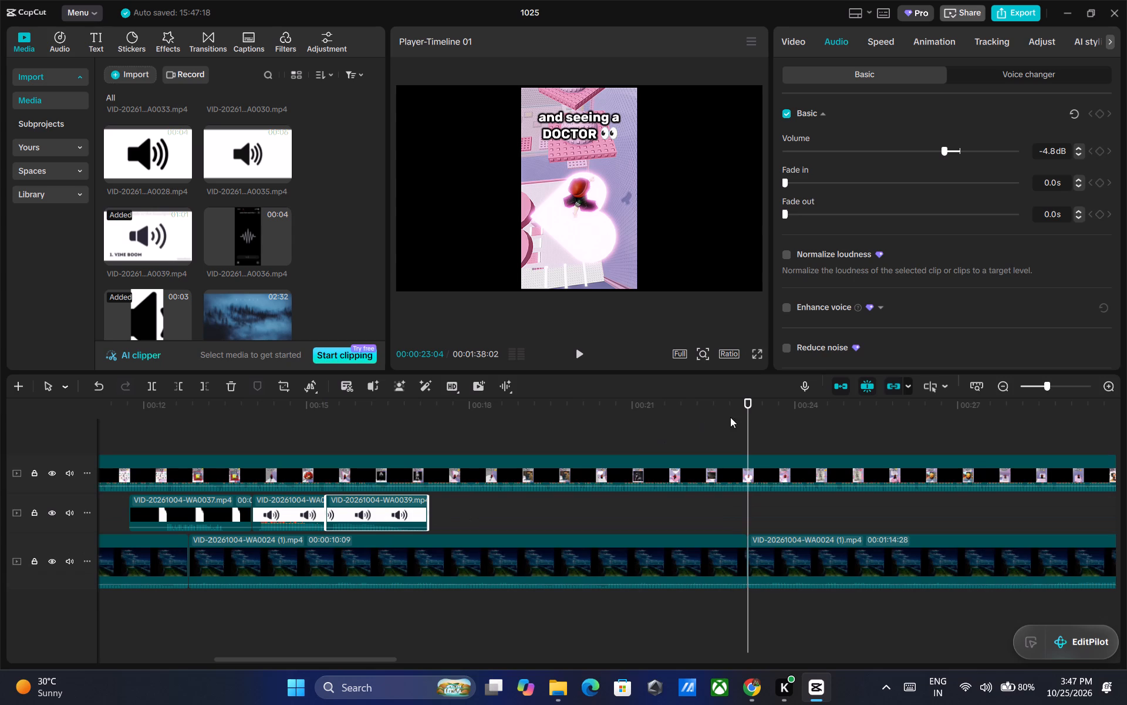
Play the sound effects from 00:00:14:00 and locate the frame just before the "I still HAVE" caption's image, at 00:00:18:03.
drag(750, 404, 255, 404)
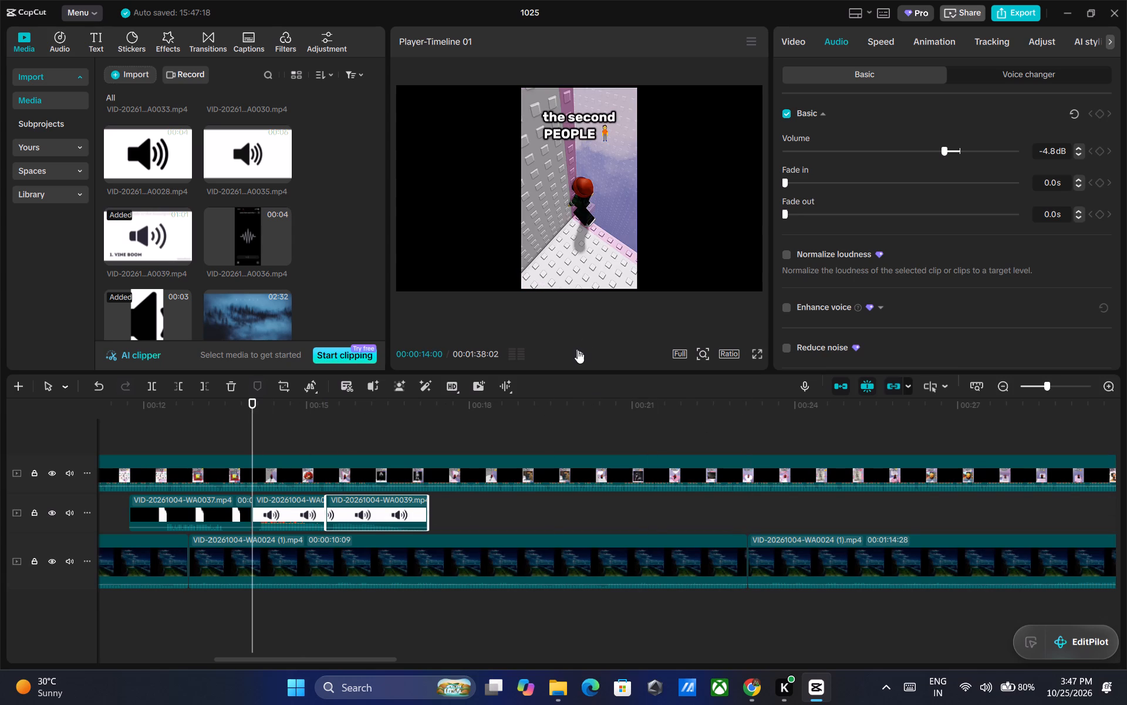
click(578, 351)
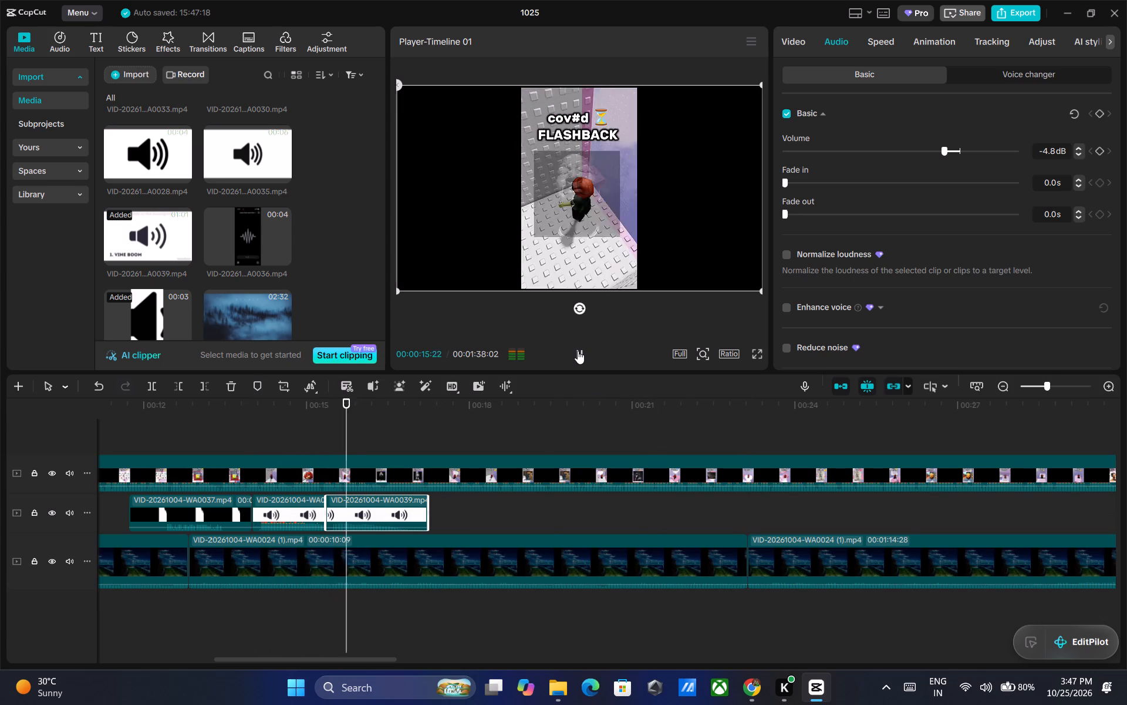
click(578, 351)
click(578, 351)
click(578, 351)
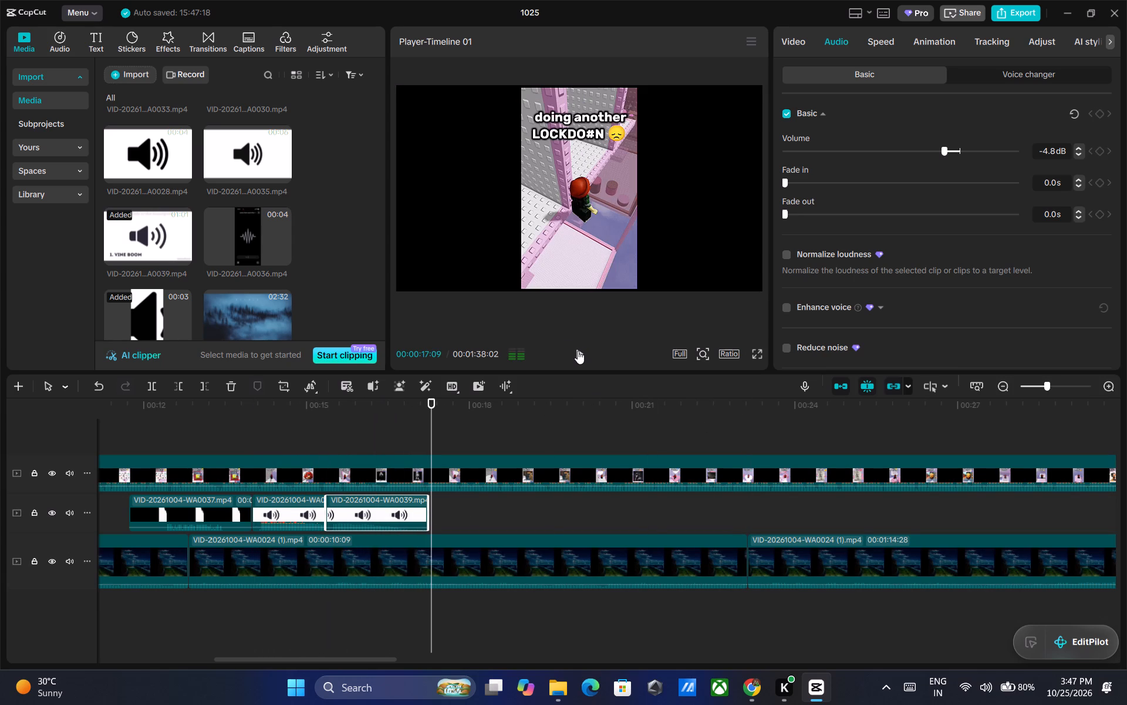
double_click(578, 351)
double_click(578, 351)
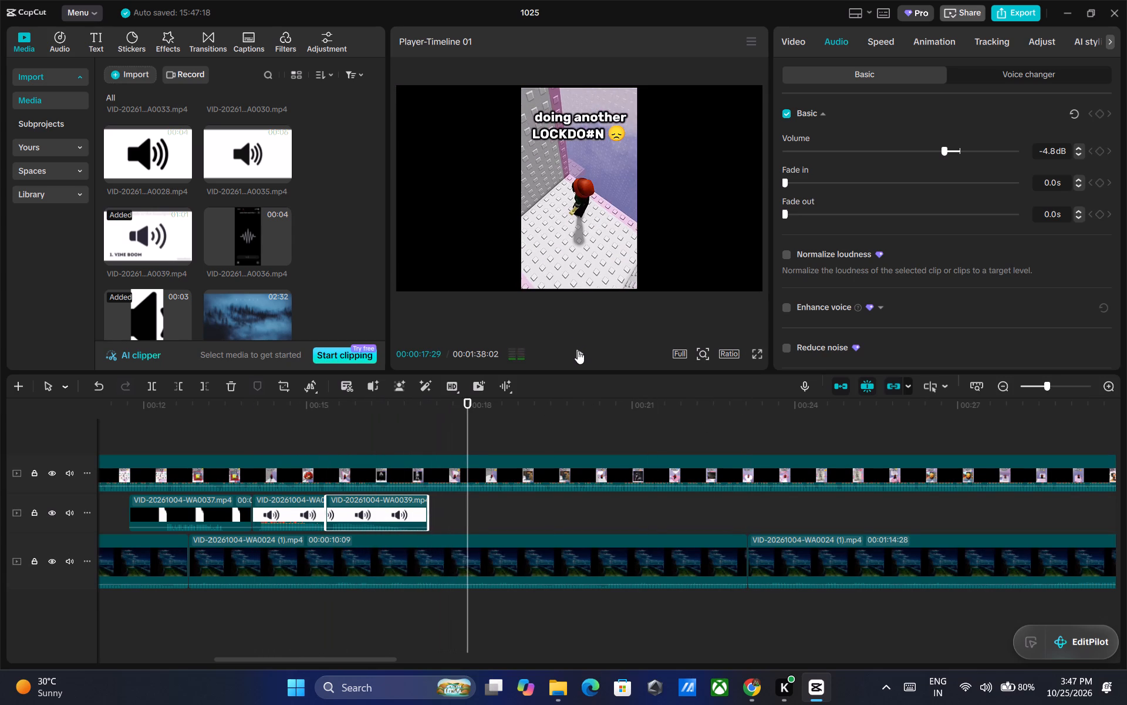
double_click(578, 351)
double_click(571, 351)
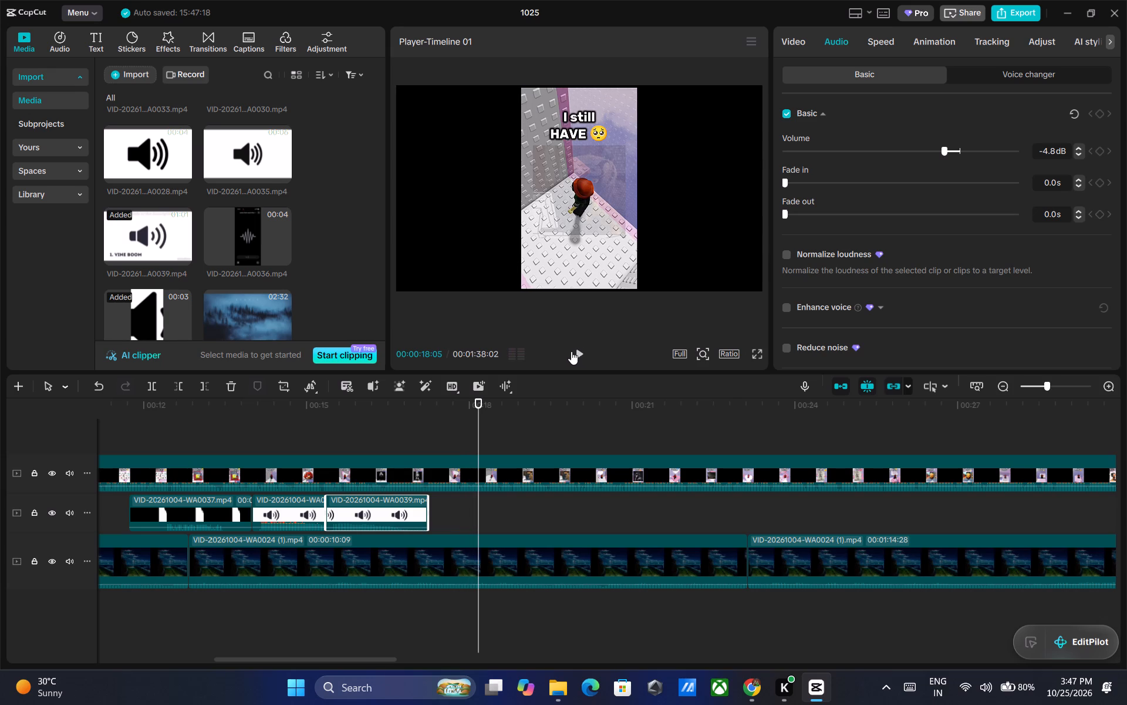
drag(500, 407, 481, 407)
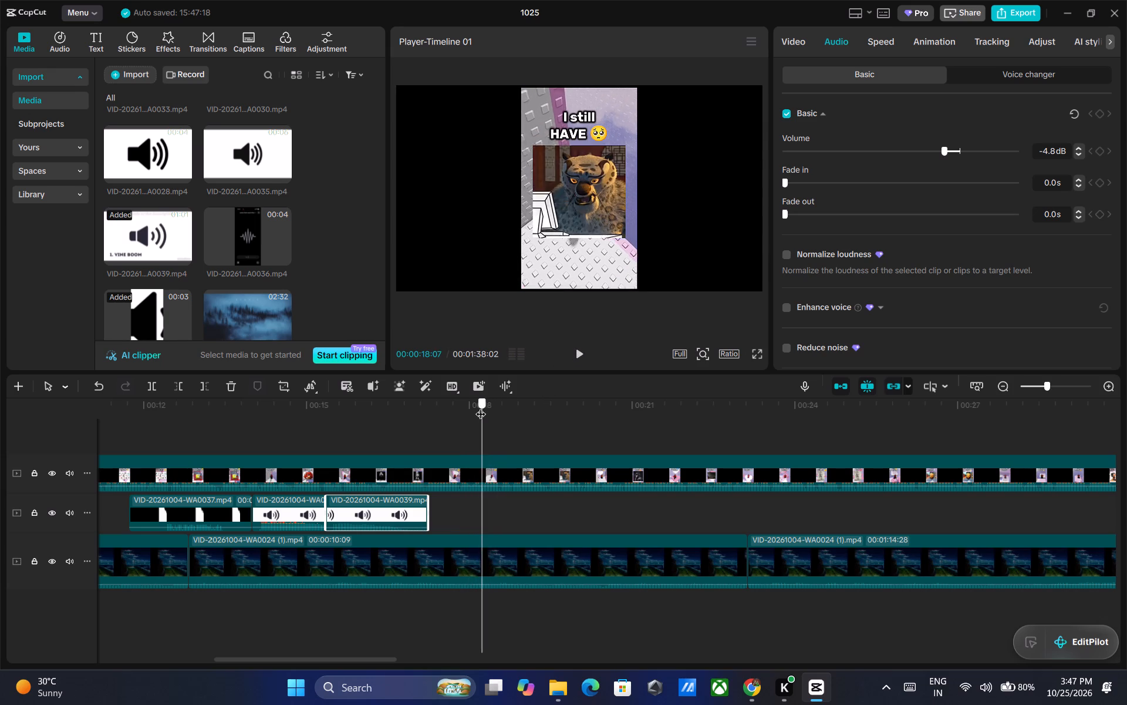
drag(481, 407, 475, 407)
Copy the WA0037 clip, paste it at 00:00:18:03 on the sound-effects track and shift it earlier to about 00:00:17:15.
scroll(266, 325, down, 2)
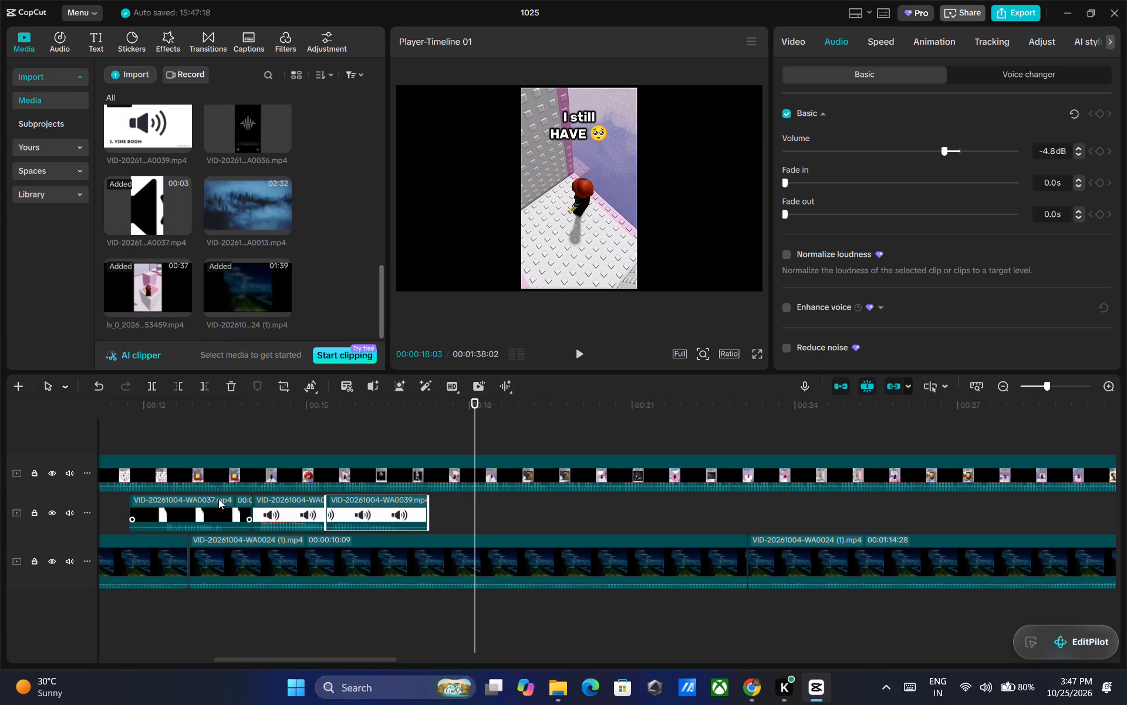
click(218, 499)
right_click(218, 499)
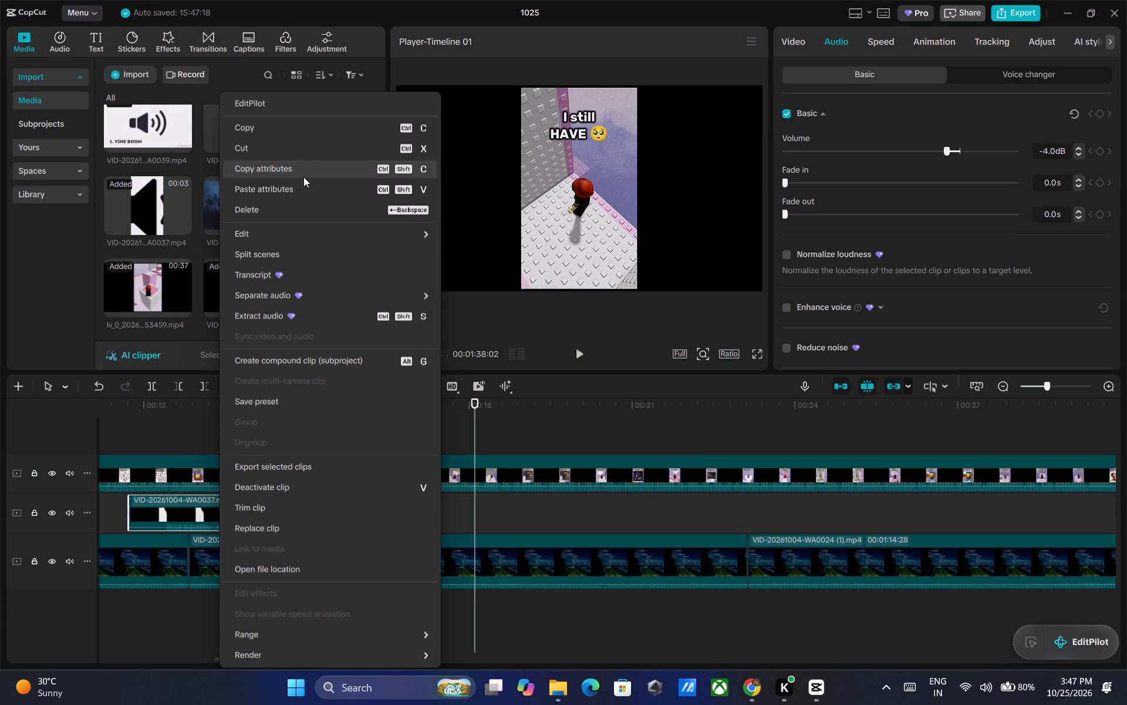
click(298, 130)
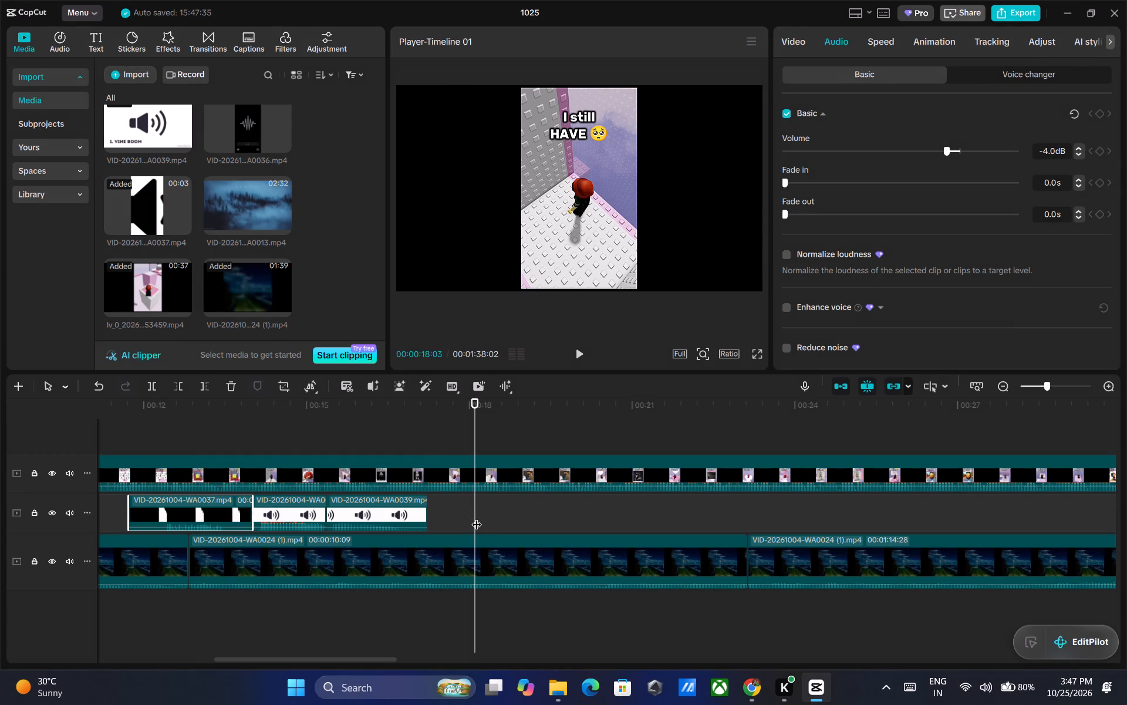
right_click(477, 516)
click(534, 590)
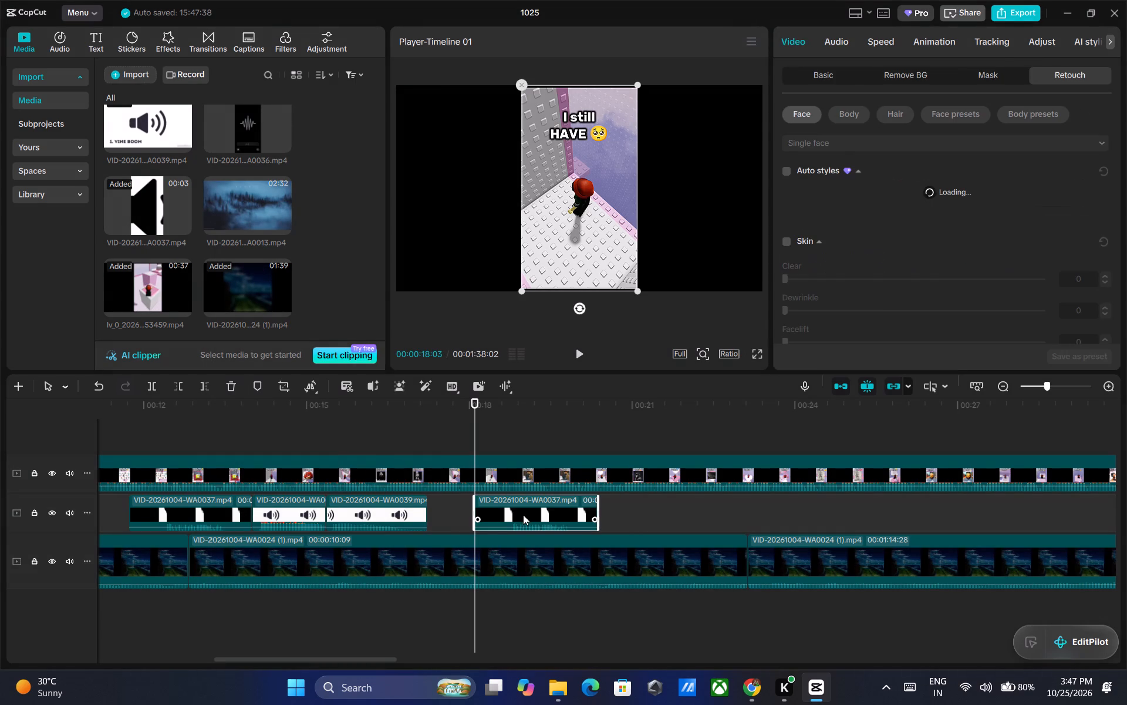
drag(523, 507, 490, 507)
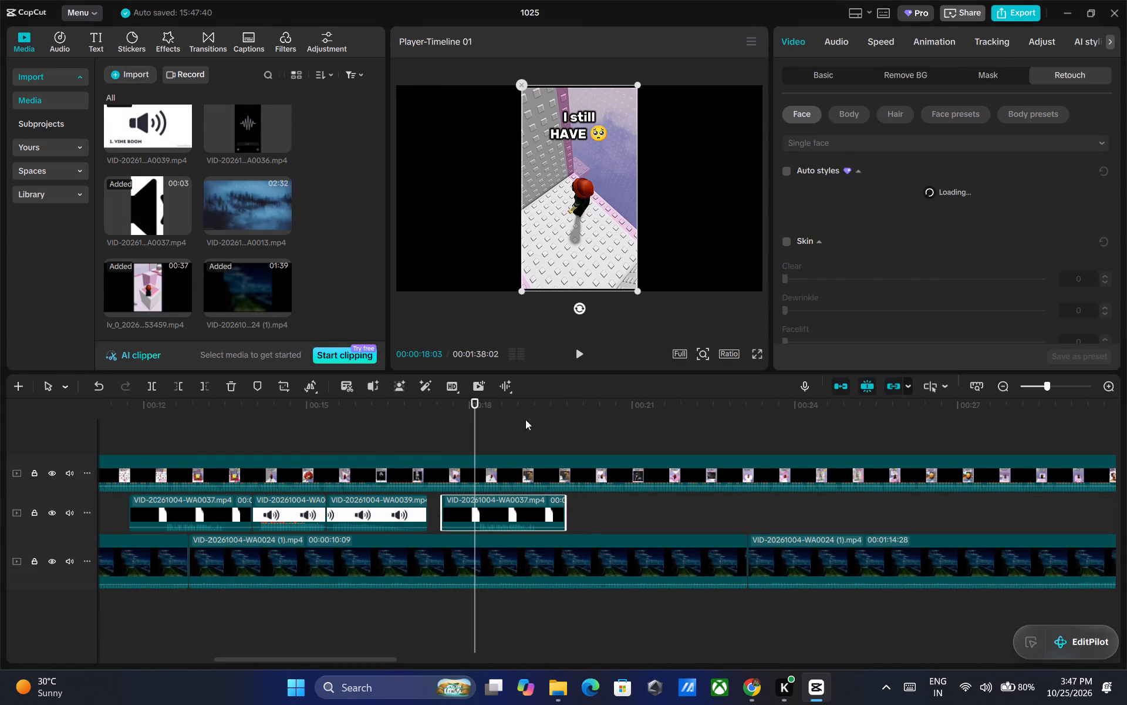
Play through the pasted WA0037 effect and locate the frame just before the plague doctor image, at 00:00:20:04.
click(580, 351)
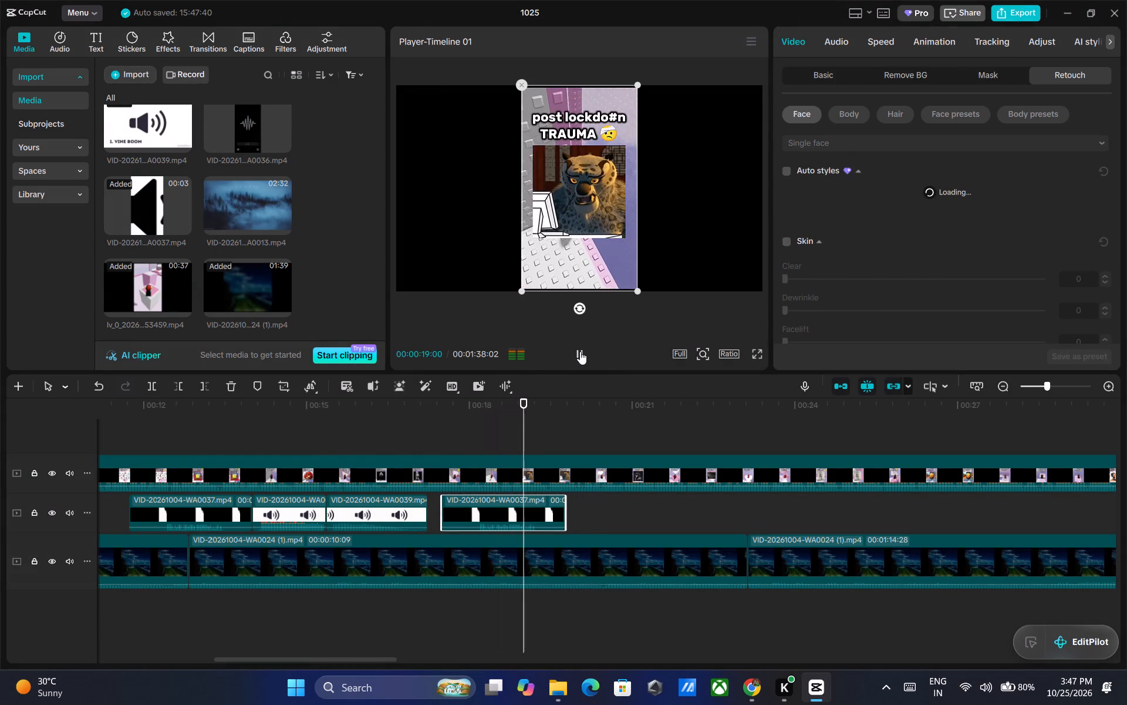
click(580, 351)
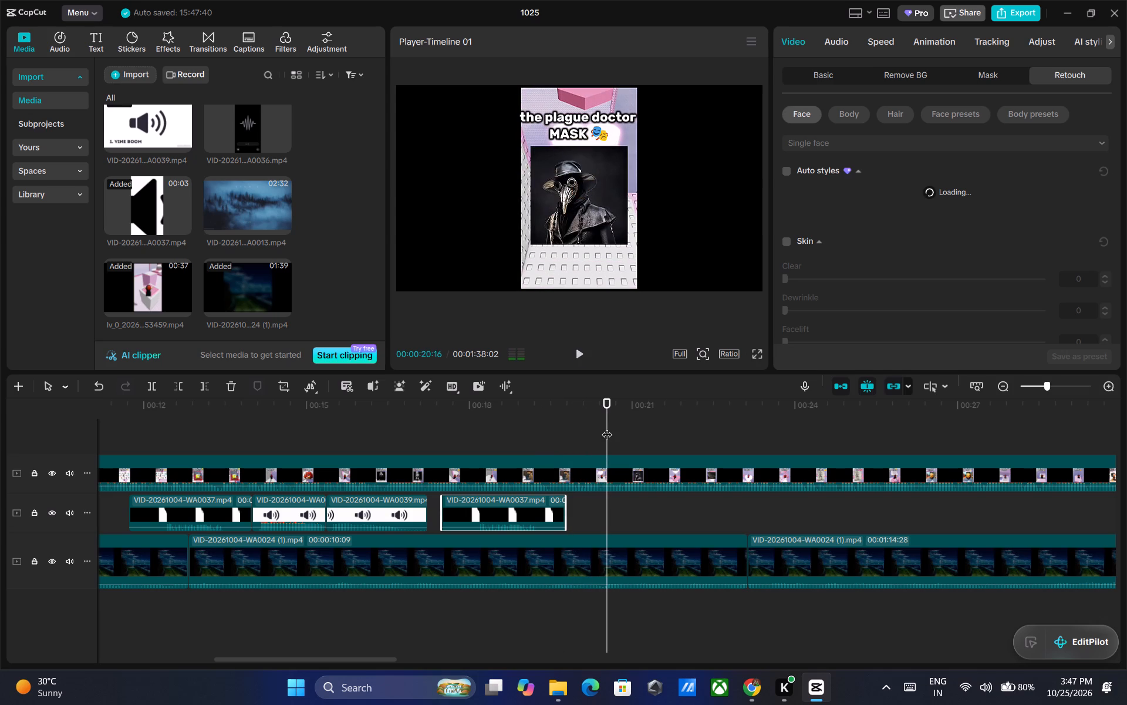
drag(608, 410, 587, 409)
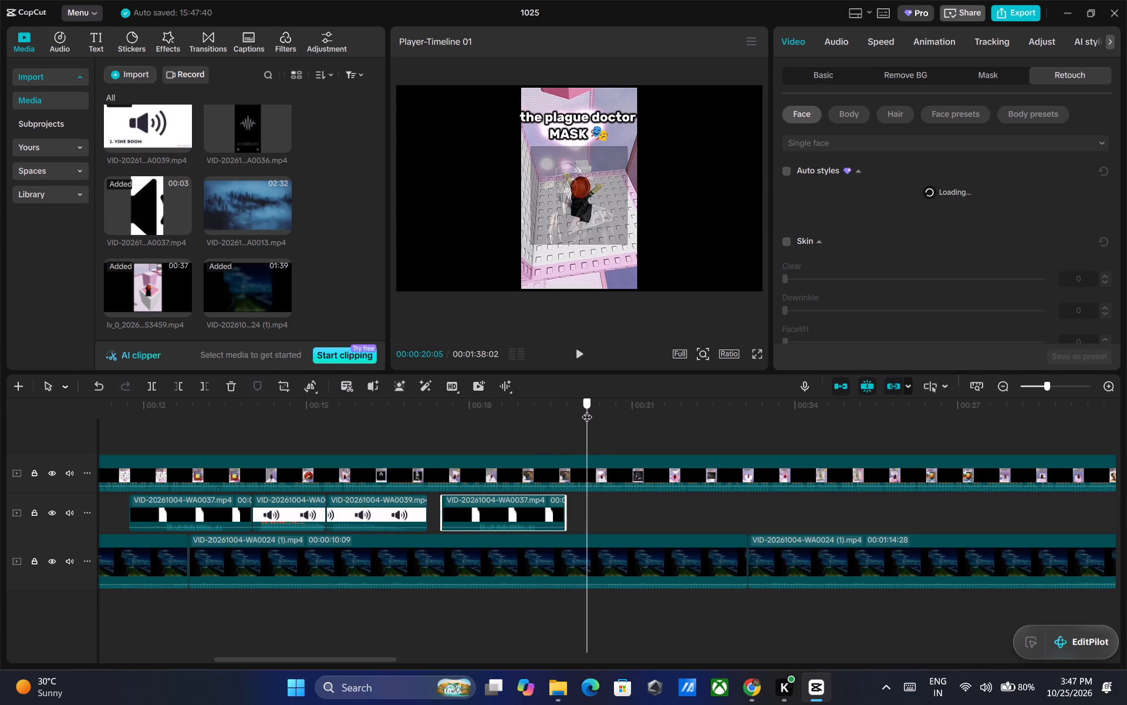
drag(587, 409, 586, 409)
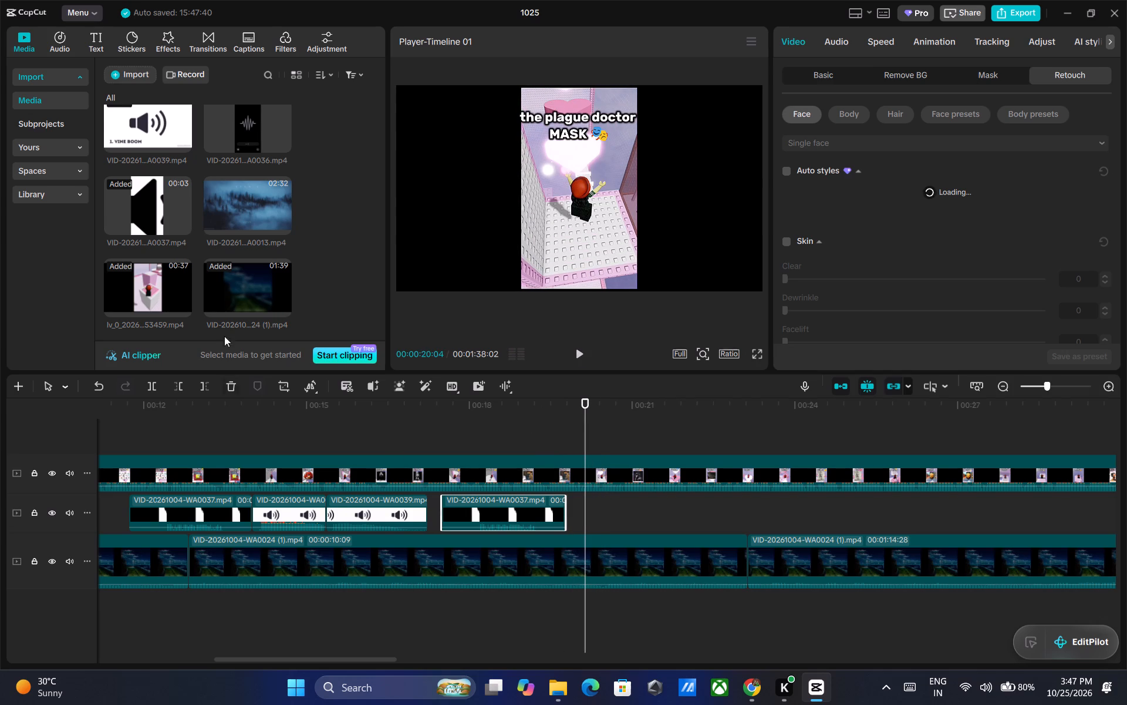
Find the WA0036 camera flash sound effect in the imported media and preview it.
scroll(225, 297, up, 3)
scroll(214, 262, down, 1)
scroll(214, 262, up, 1)
scroll(248, 227, up, 1)
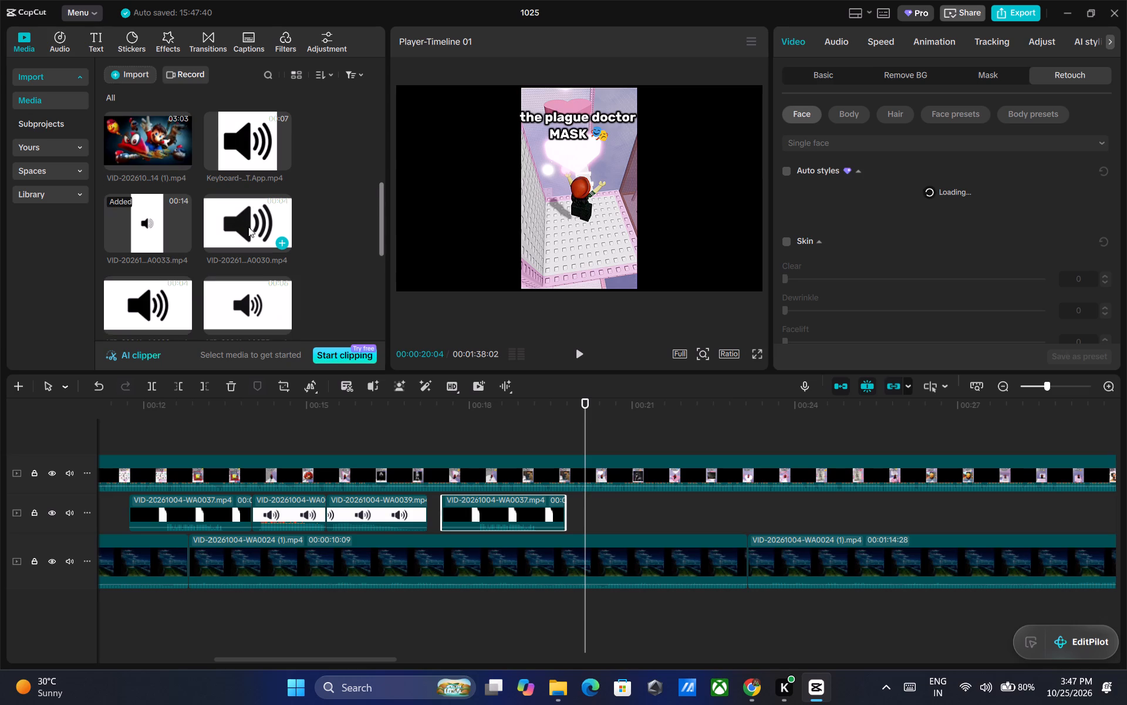
scroll(251, 227, up, 3)
scroll(251, 227, down, 5)
scroll(251, 233, up, 7)
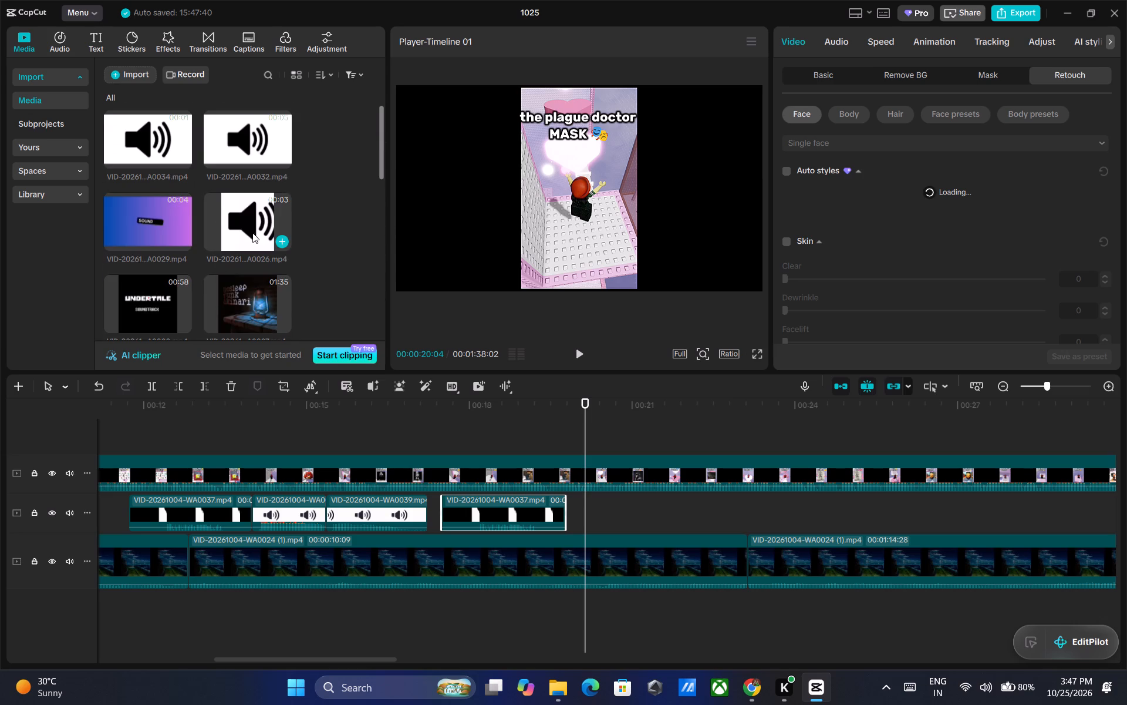
scroll(258, 231, up, 3)
scroll(258, 231, down, 6)
click(257, 230)
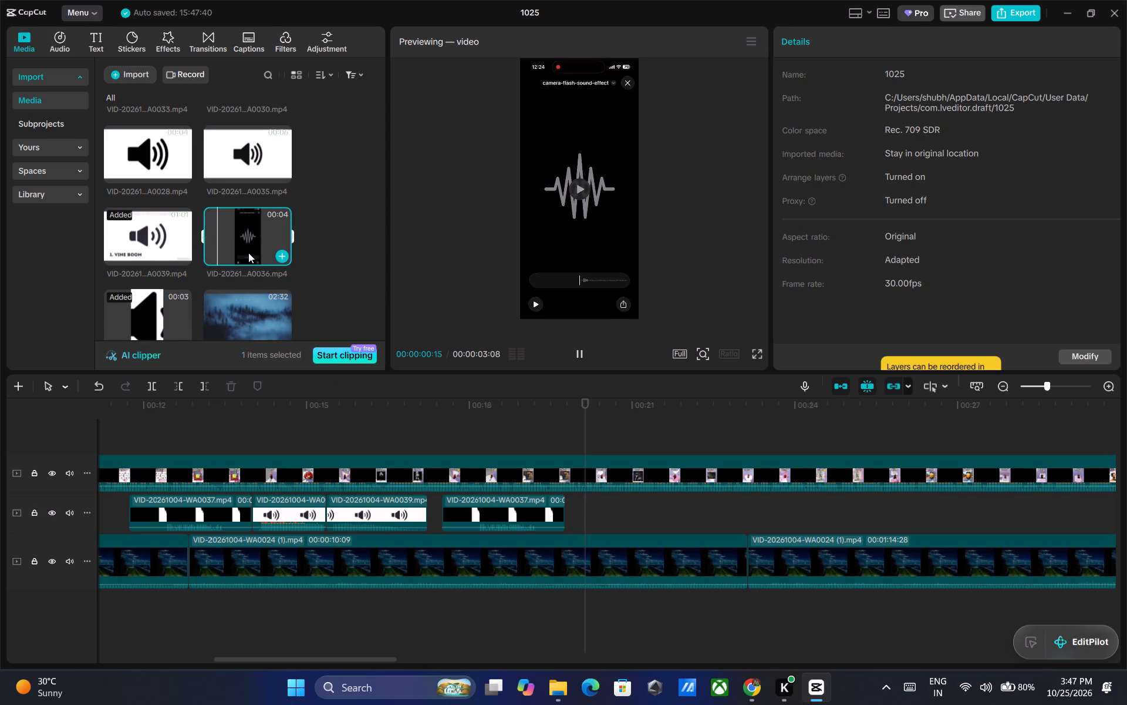
Place the WA0036 camera flash clip on a new track above the other sound effects, starting at about 00:00:19:04.
drag(252, 236, 571, 502)
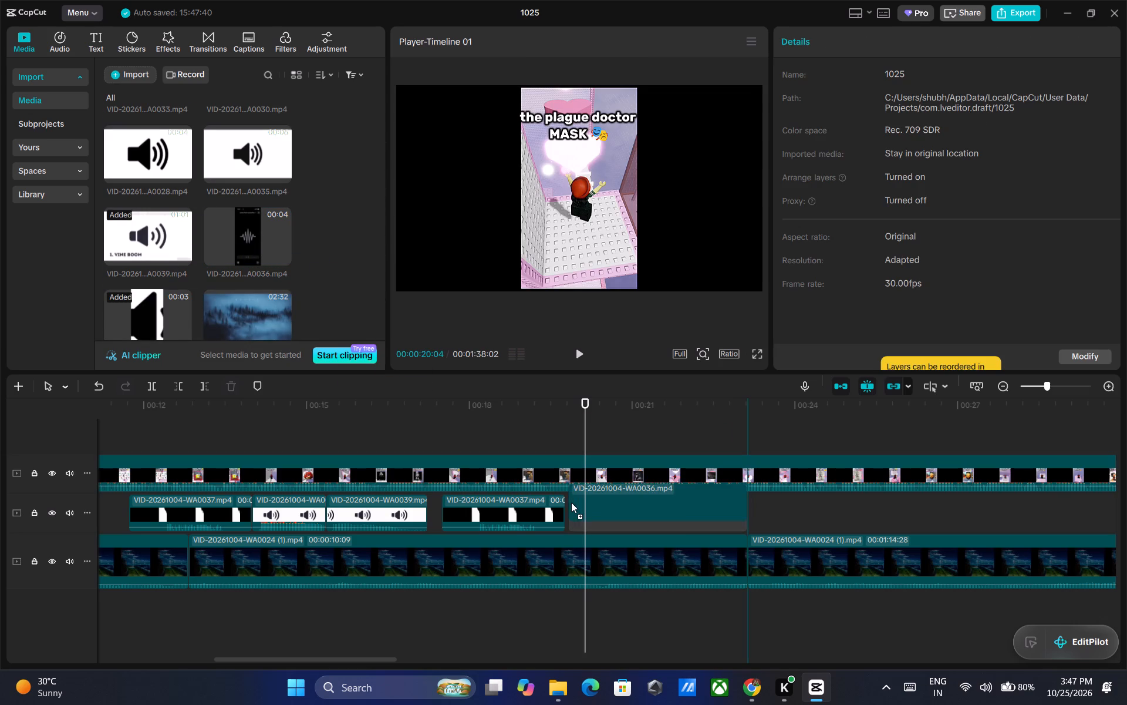
drag(571, 502, 563, 510)
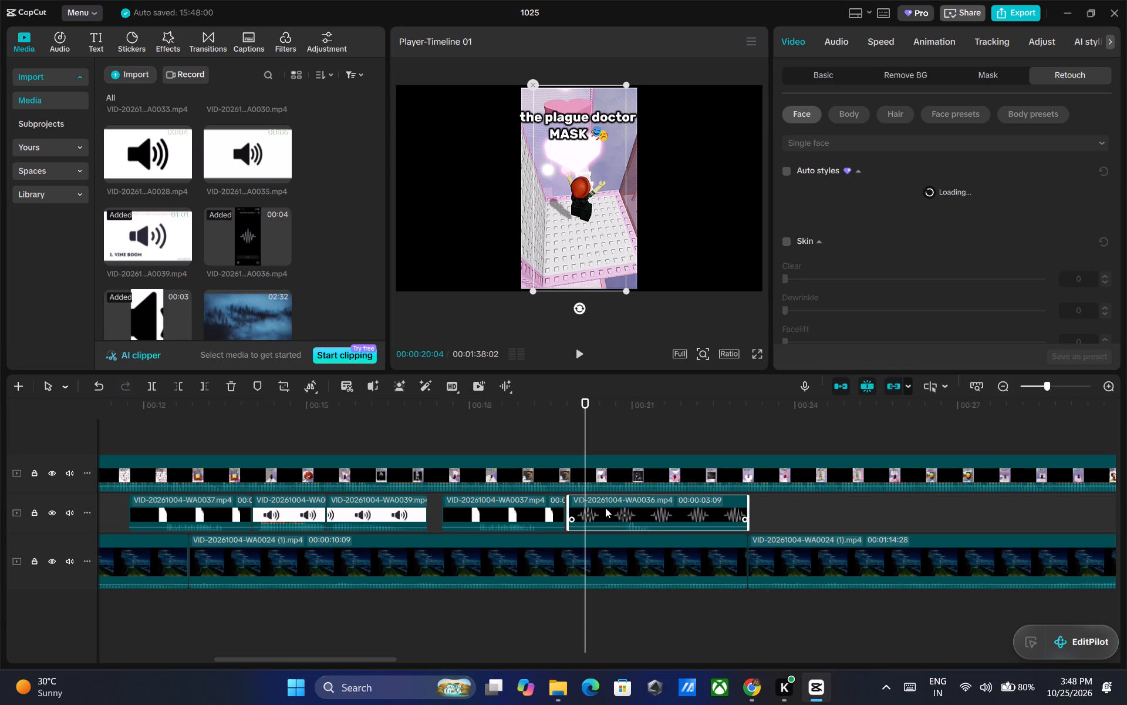
drag(609, 508, 592, 496)
drag(604, 498, 593, 498)
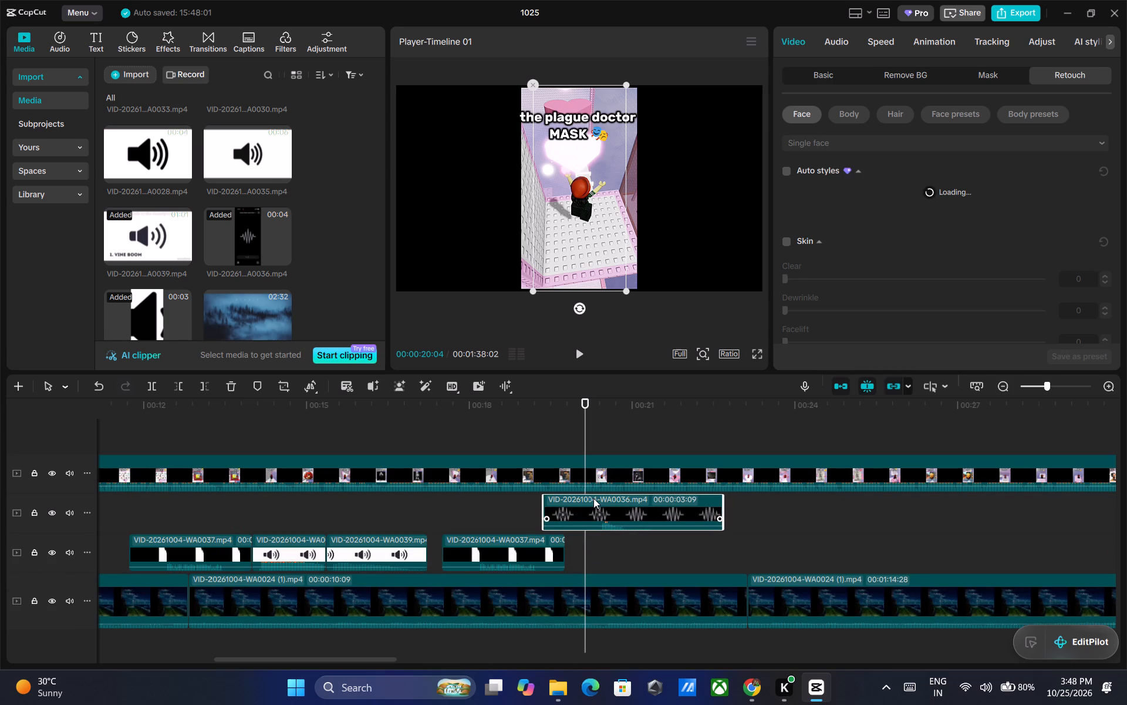
drag(593, 498, 583, 501)
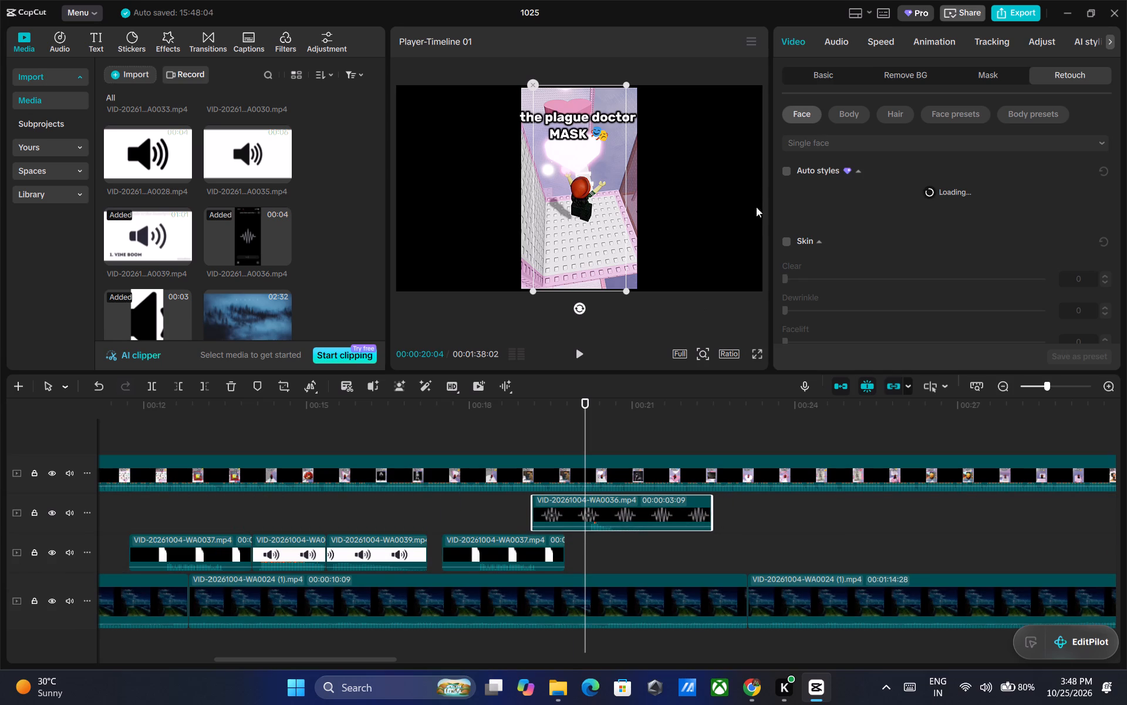
Lower the WA0036 camera flash clip's volume to -5.0 dB.
click(845, 39)
click(941, 152)
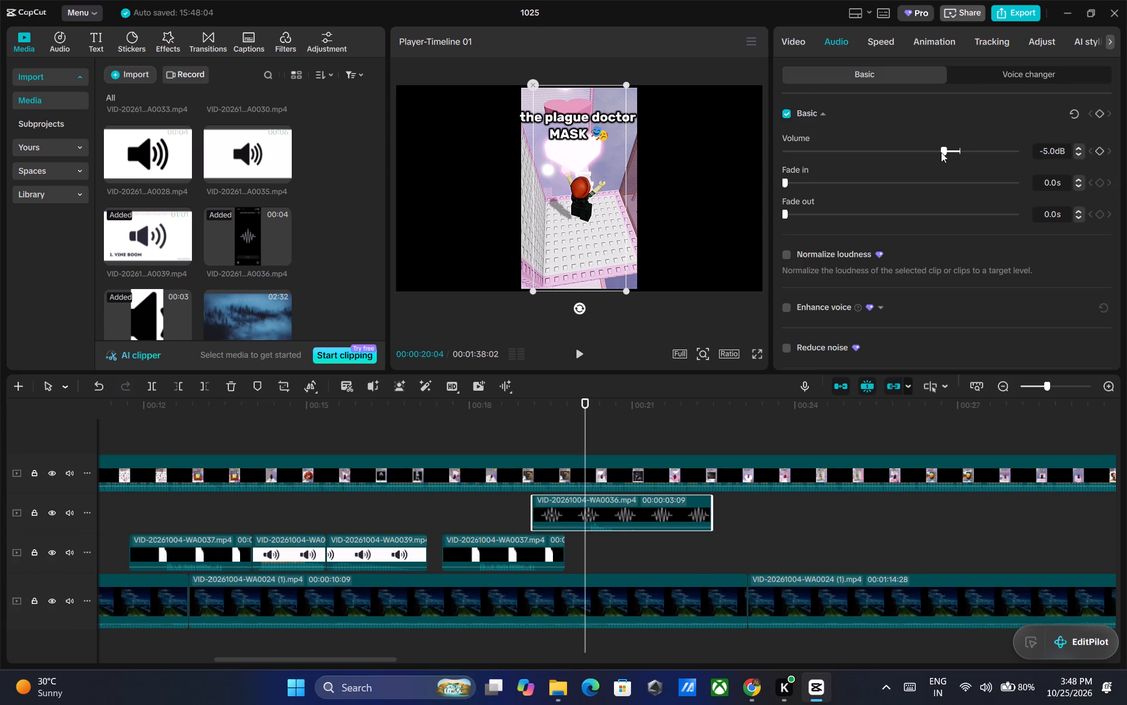
Play the camera flash effect and locate the "imagine WALKING" frame just before the hospital image, at 00:00:21:12.
click(576, 357)
double_click(578, 353)
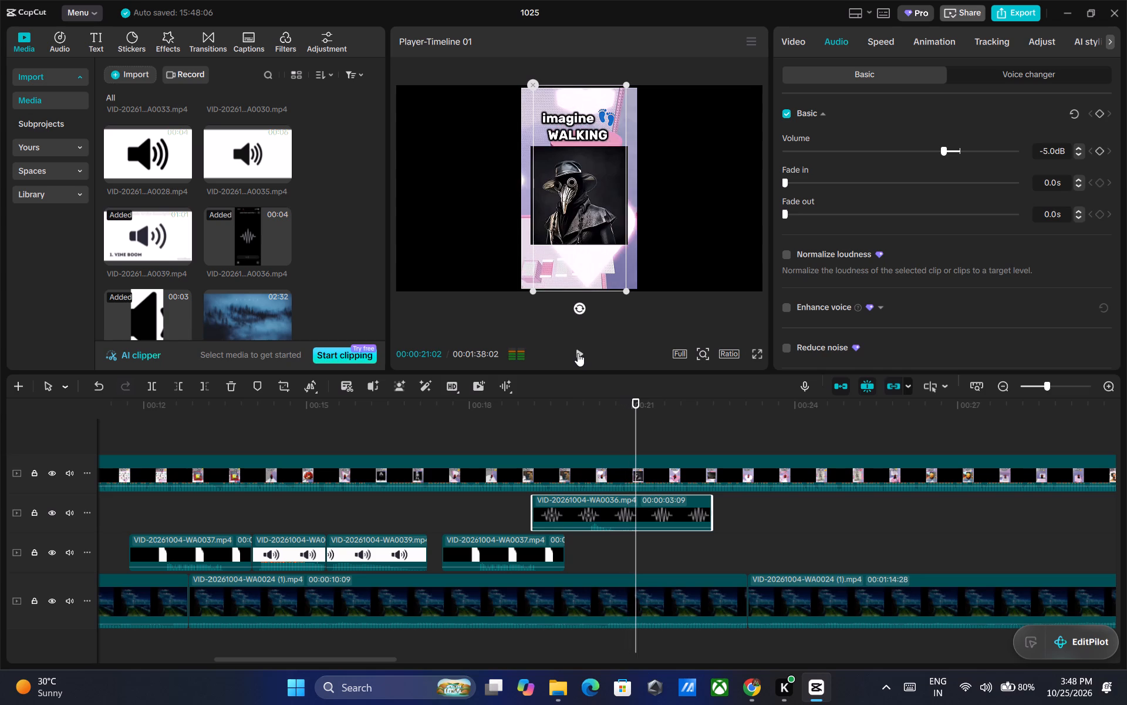
click(578, 353)
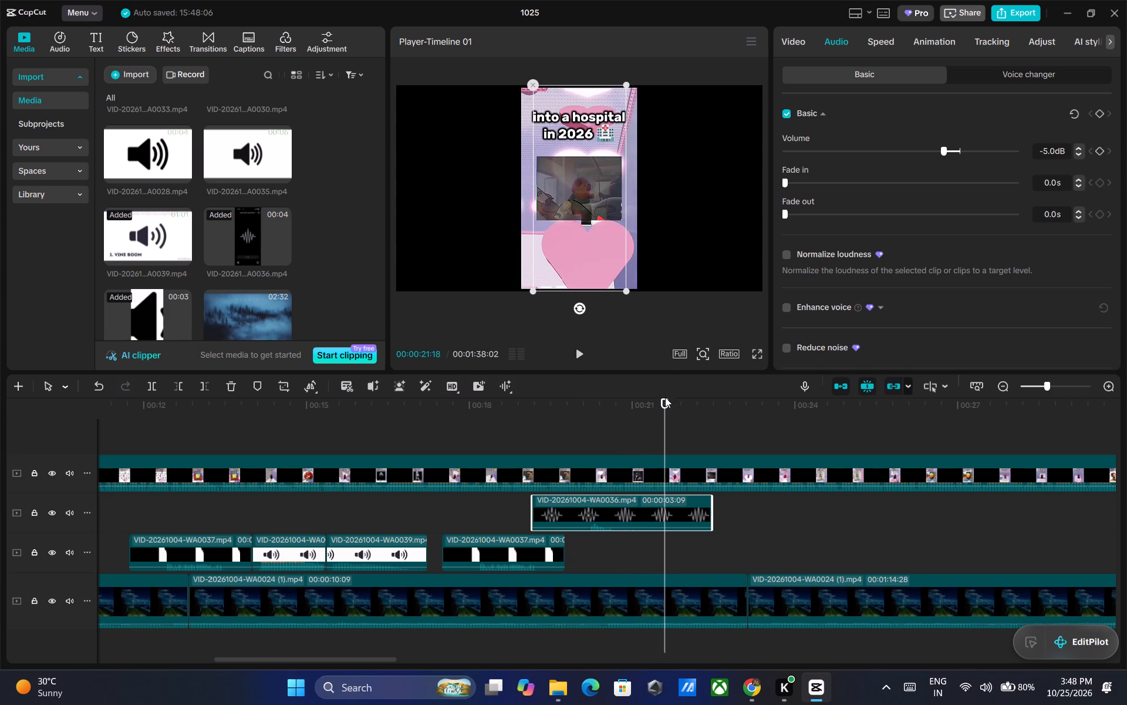
drag(663, 400, 654, 399)
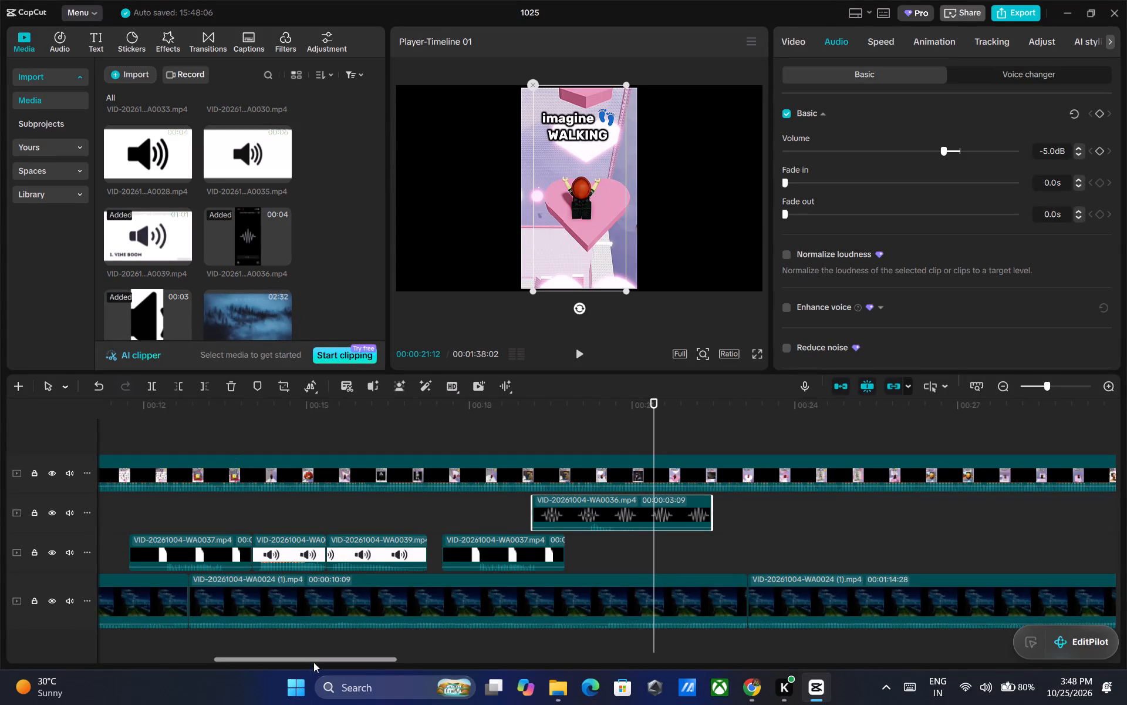
Copy the first sound-effect clip, at about 00:00:02:16, and paste it on the sound-effects track at 00:00:21:12.
drag(313, 659, 194, 659)
click(300, 545)
right_click(300, 545)
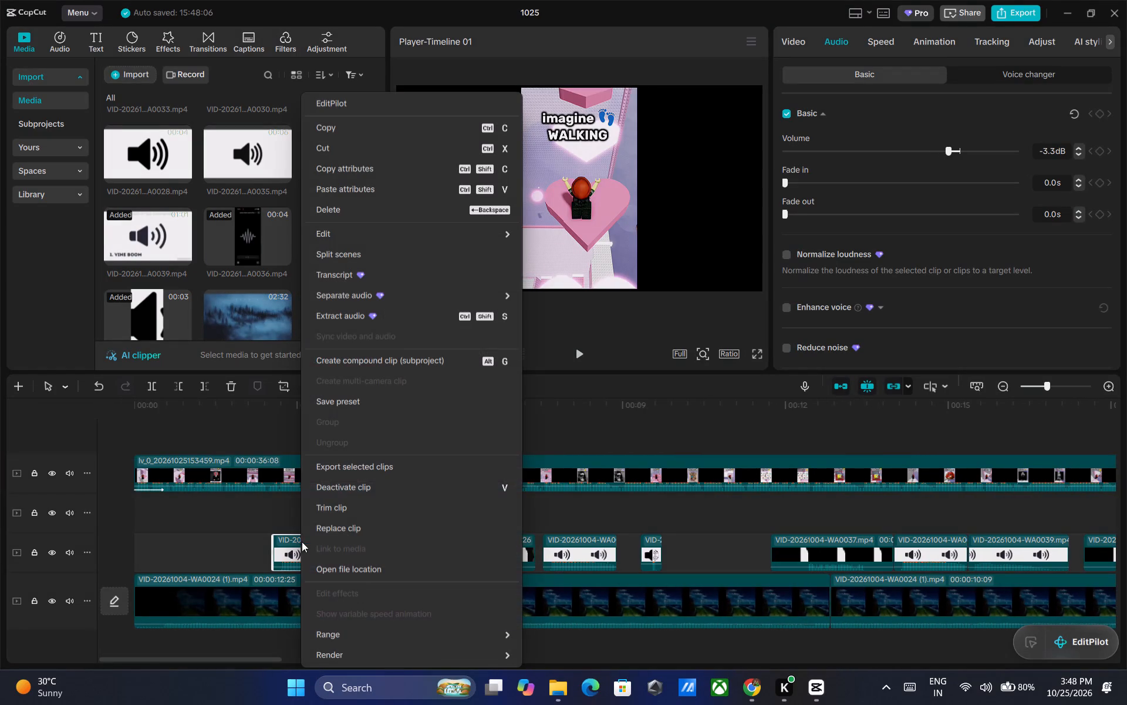
click(362, 120)
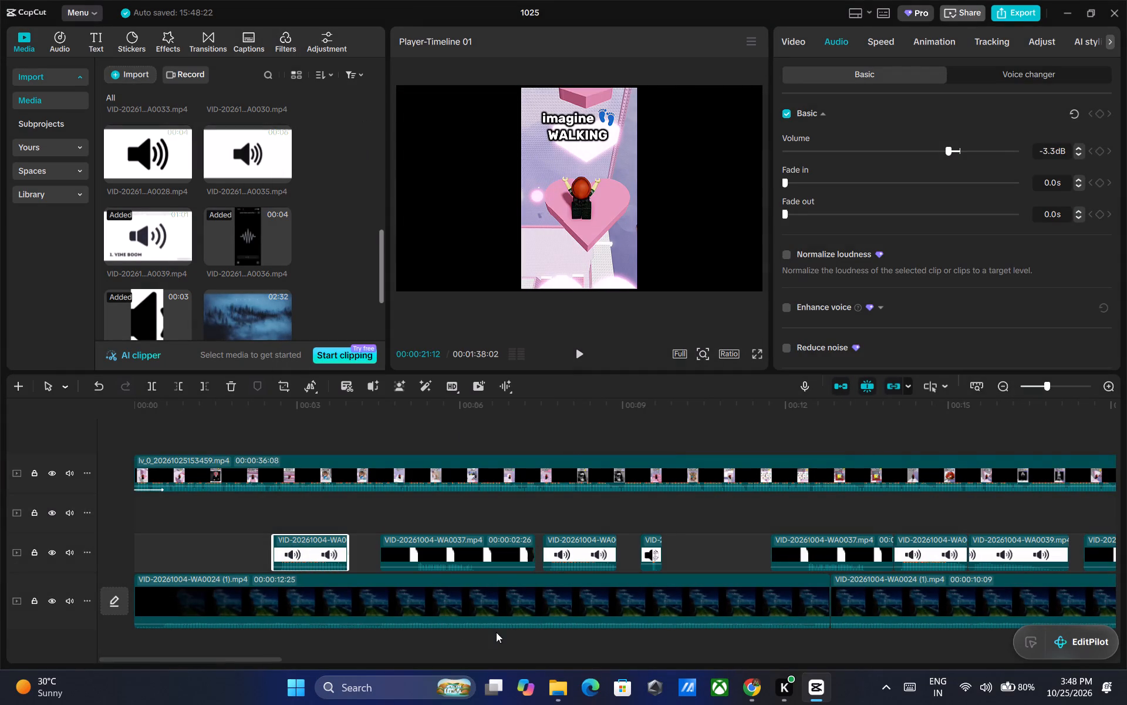
click(270, 653)
drag(265, 657, 410, 667)
click(497, 549)
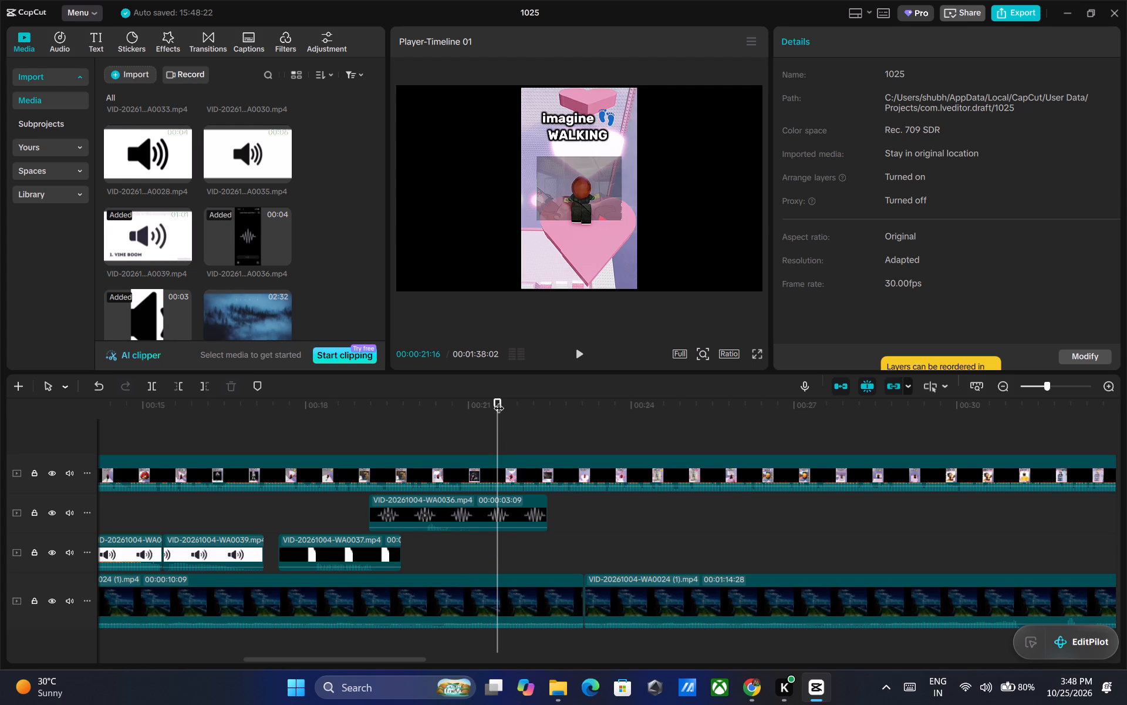
drag(499, 401, 490, 400)
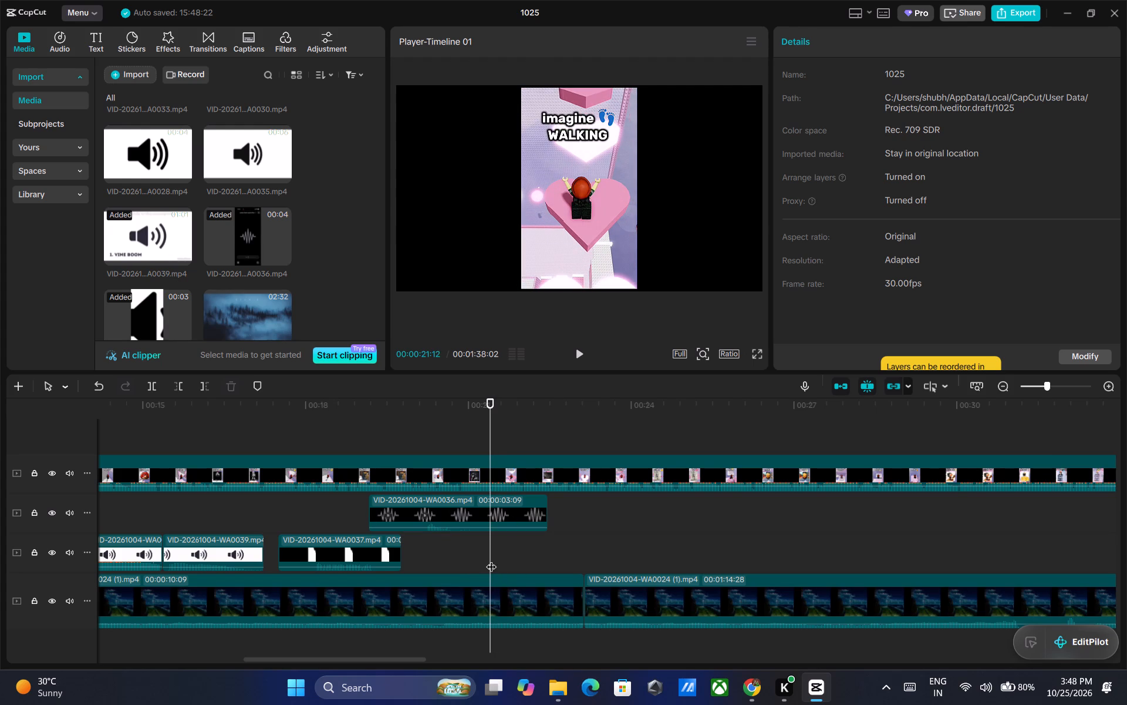
right_click(491, 559)
click(555, 616)
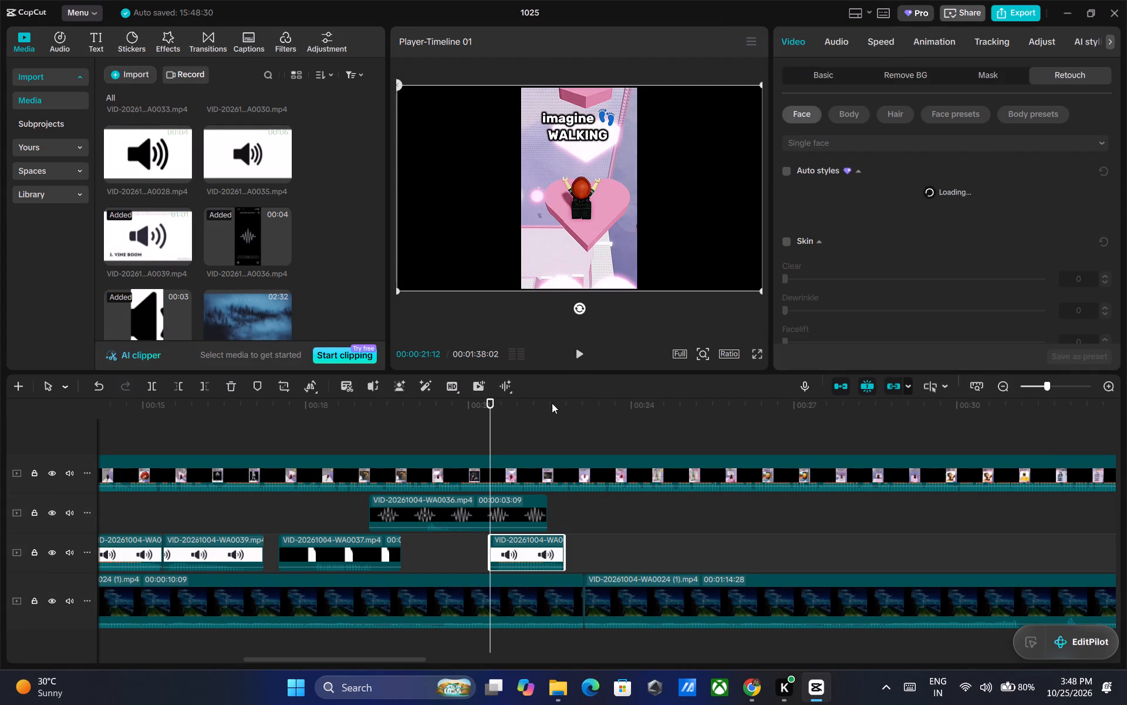
Play on from 00:00:21:12 to check the pasted hospital sound effect and locate the "bird BEAK" image's first frame, at 00:00:23:26.
click(576, 354)
click(576, 354)
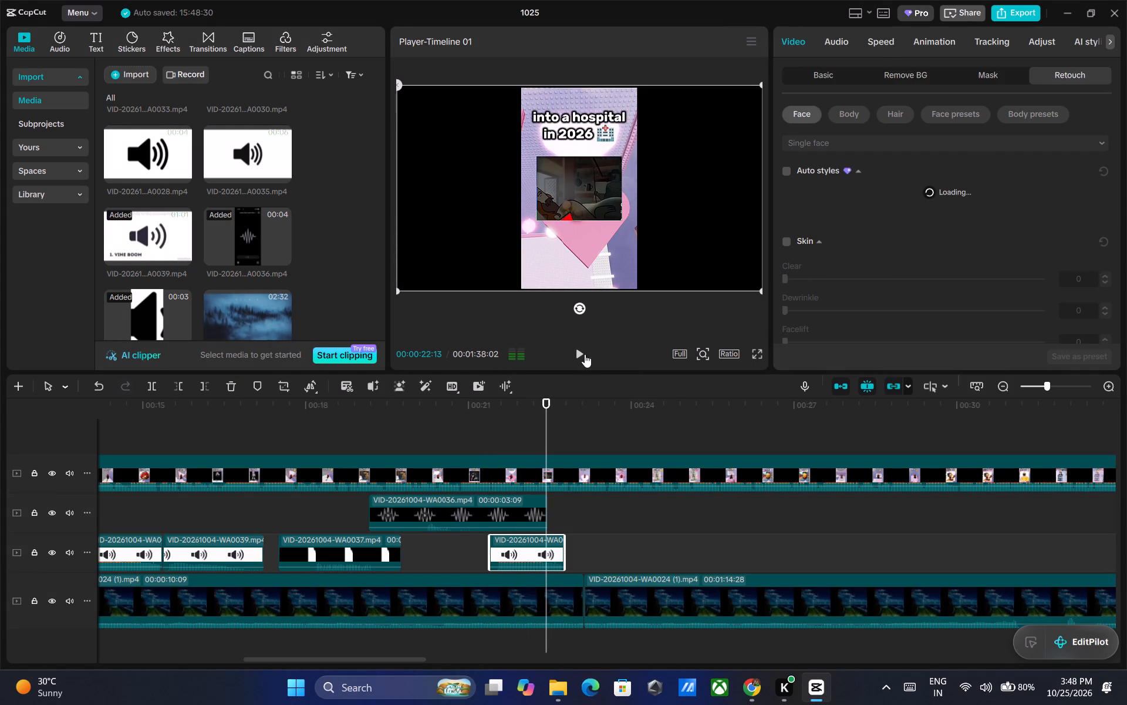
click(761, 352)
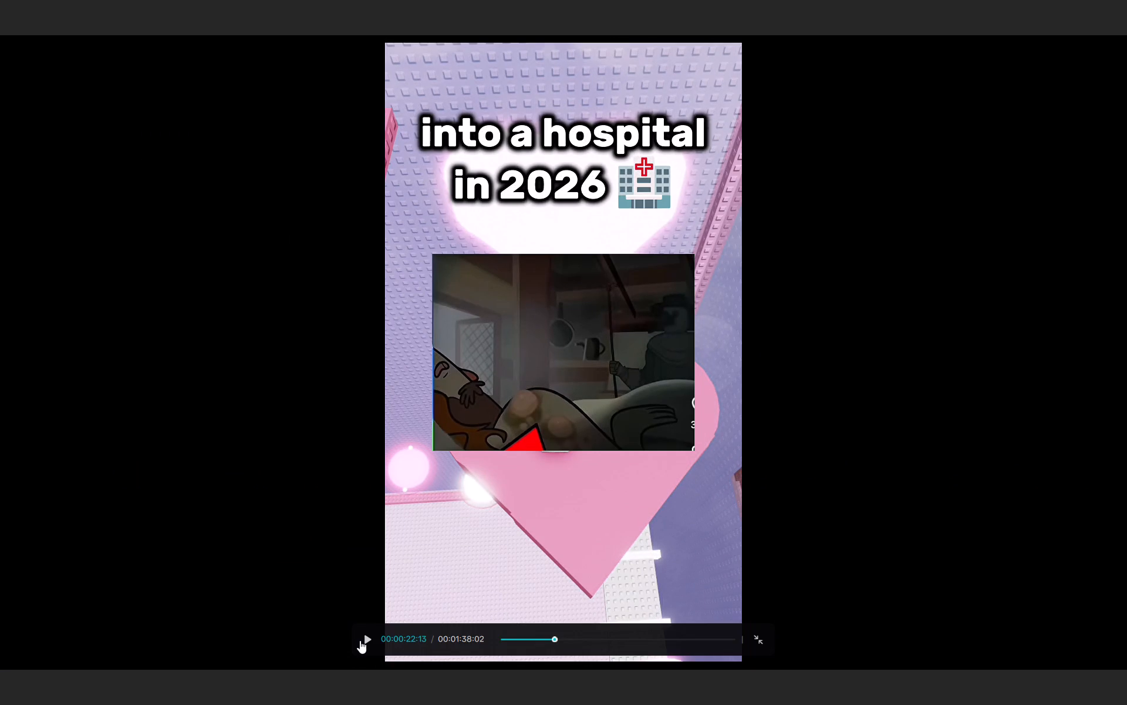
click(363, 639)
click(363, 639)
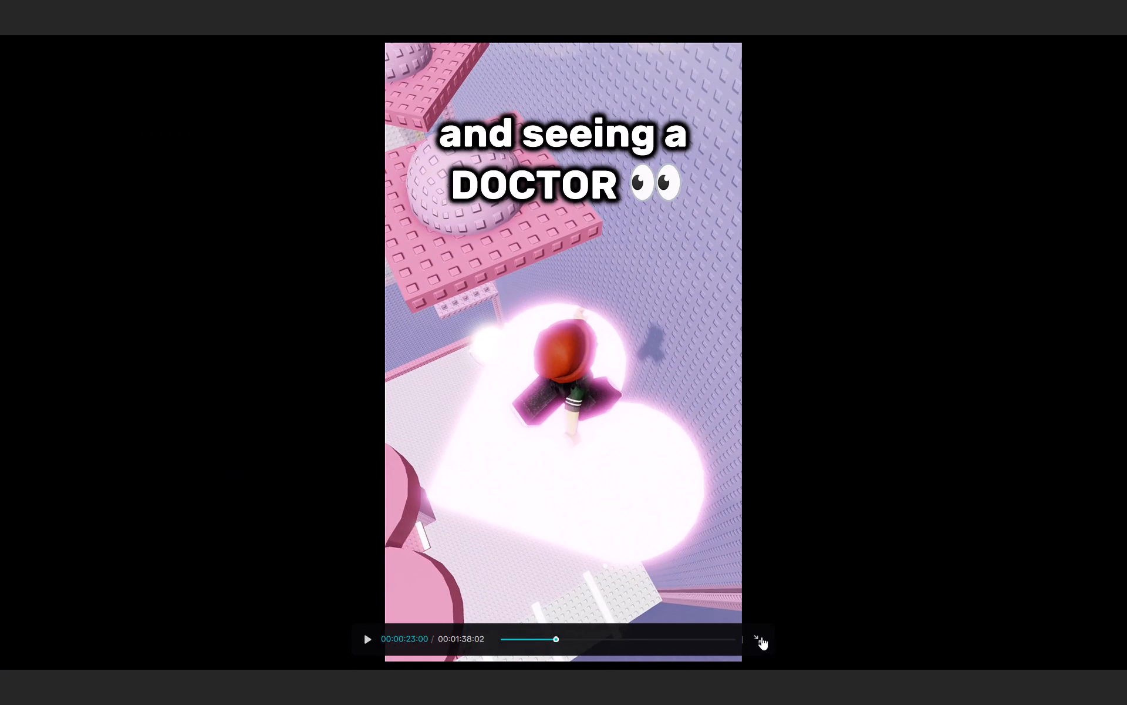
click(760, 637)
click(582, 358)
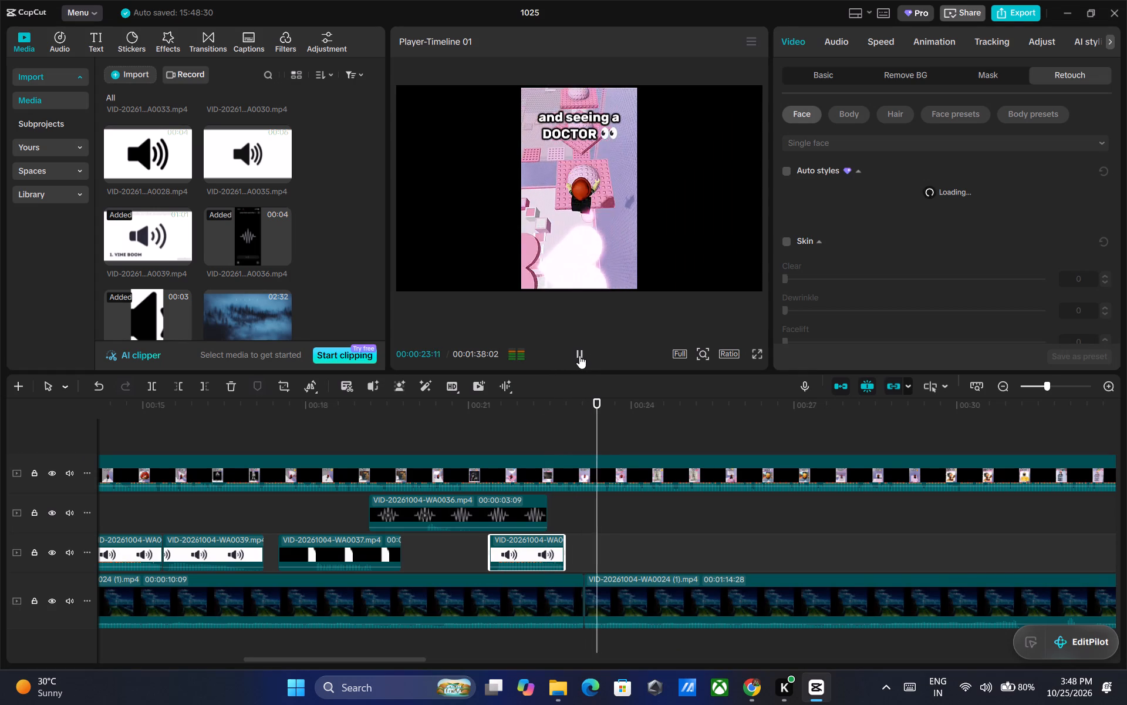
triple_click(579, 355)
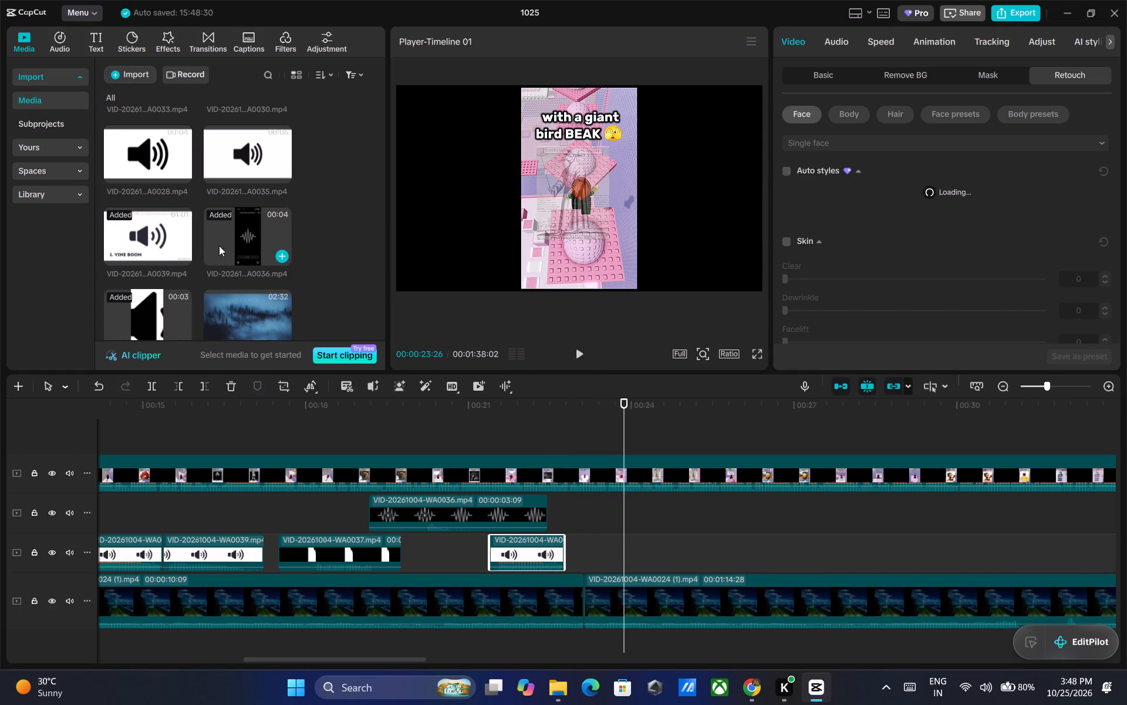
Place the WA0035 sound-effect clip on the camera flash clip's track, starting at 00:00:23:26.
scroll(242, 296, up, 2)
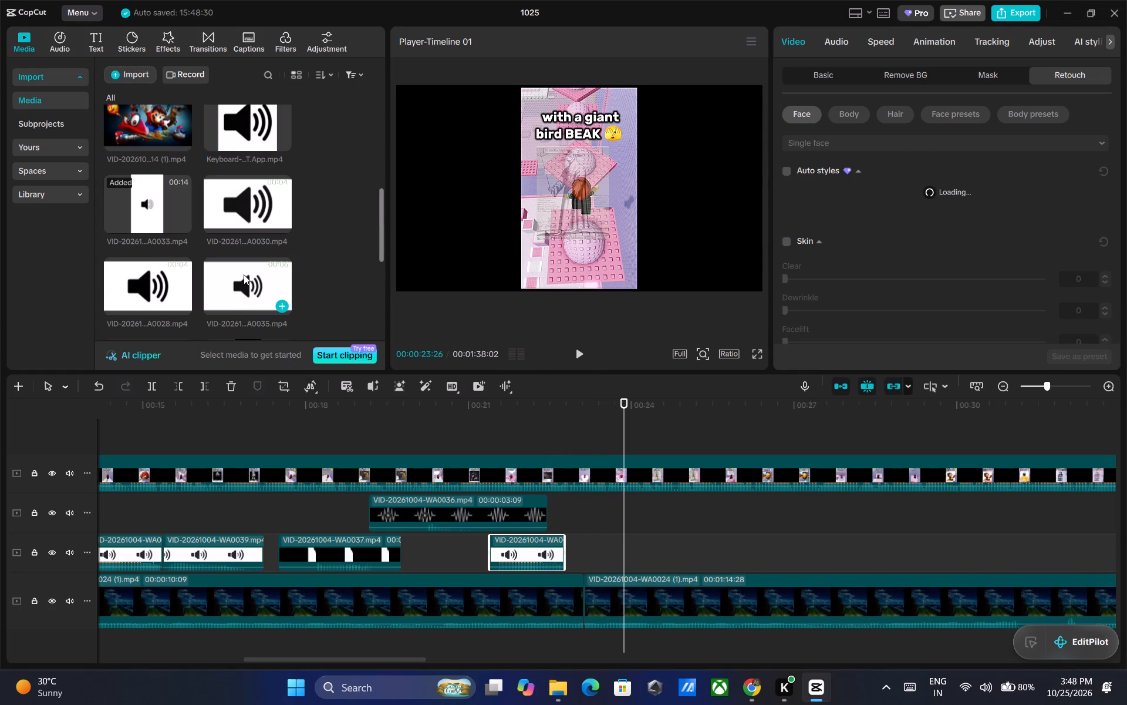
click(247, 271)
drag(234, 278, 273, 294)
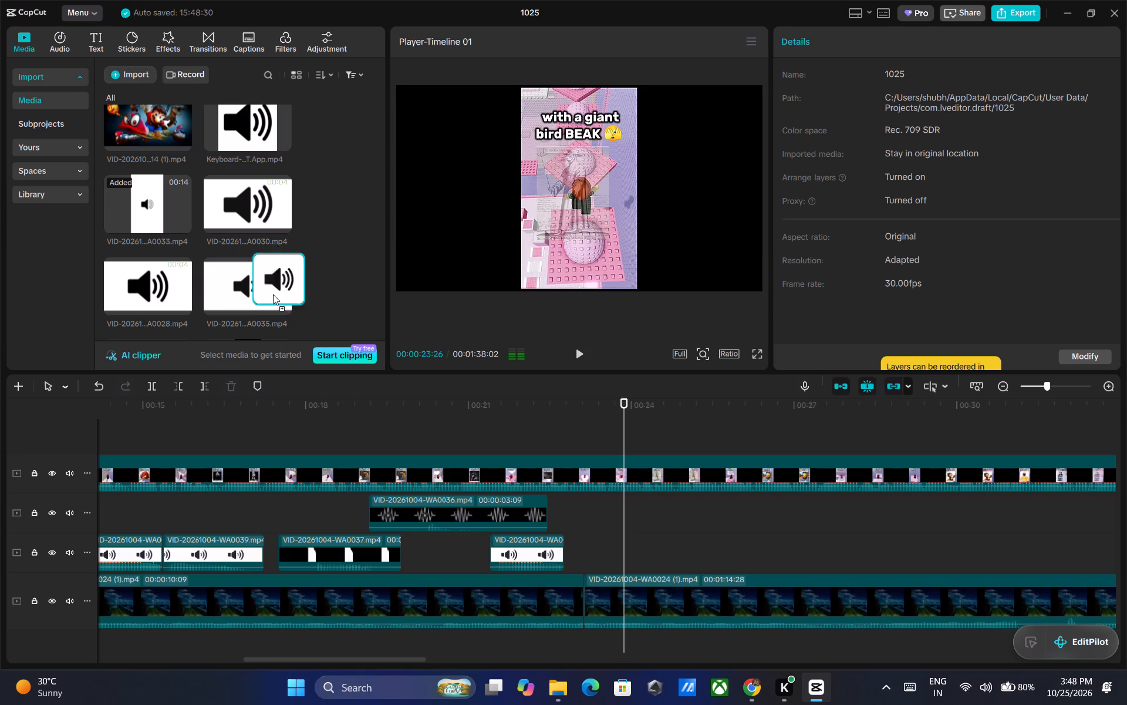
drag(273, 294, 557, 508)
drag(604, 505, 668, 506)
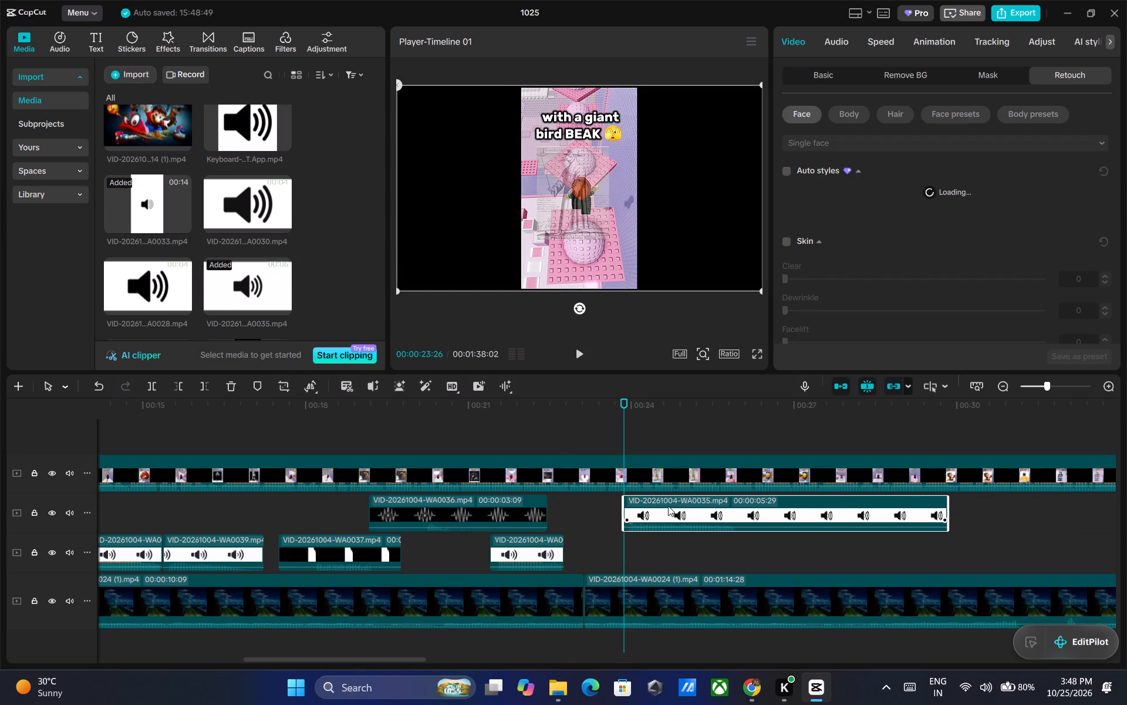
drag(668, 506, 669, 505)
Lower the WA0035 clip's volume to -4.6 dB.
click(844, 42)
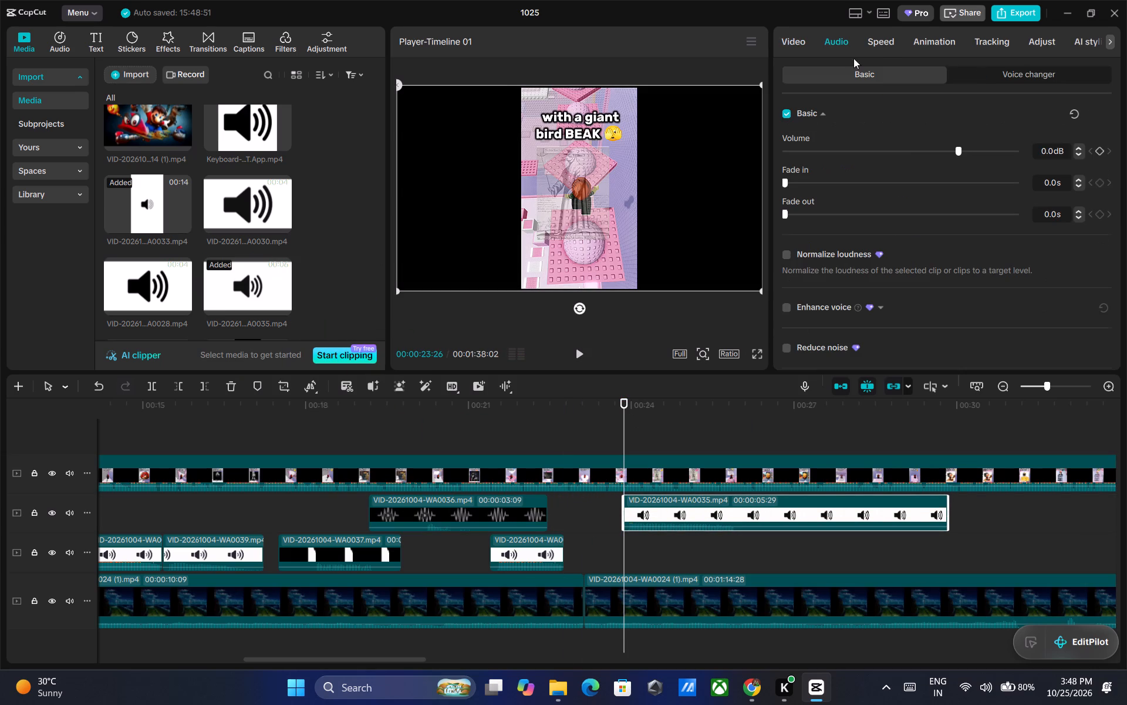
click(942, 151)
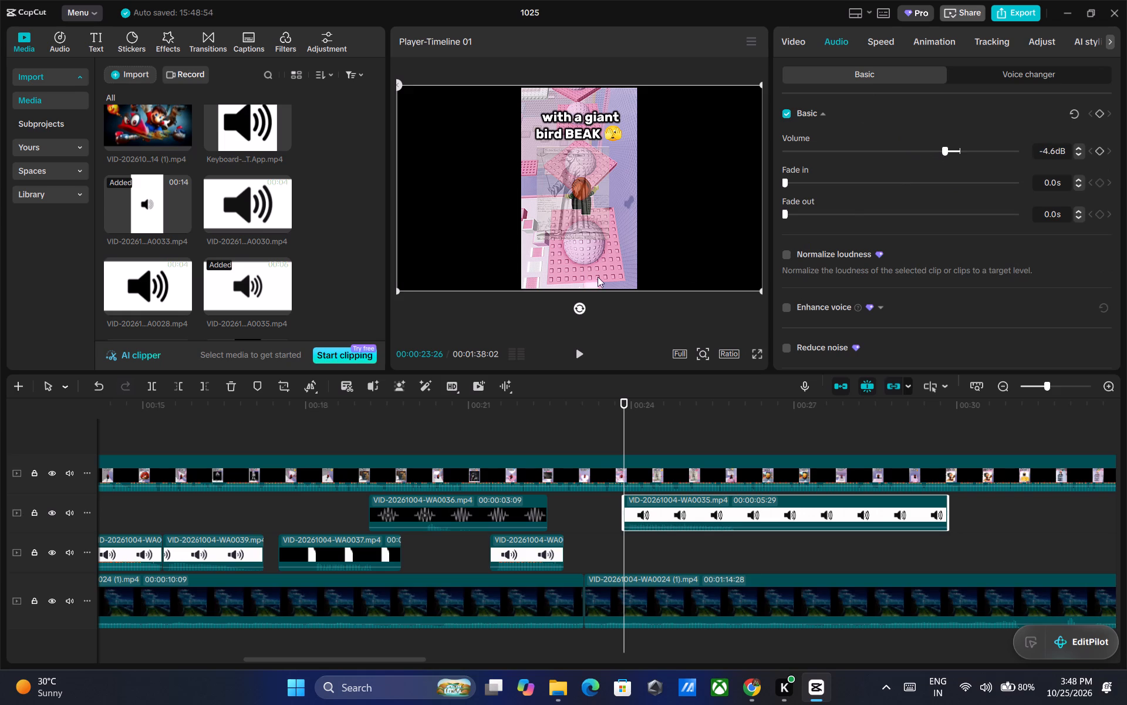
Play the WA0035 effect against the bird beak image and shift the clip earlier to start at about 00:00:23:18.
click(576, 352)
click(576, 352)
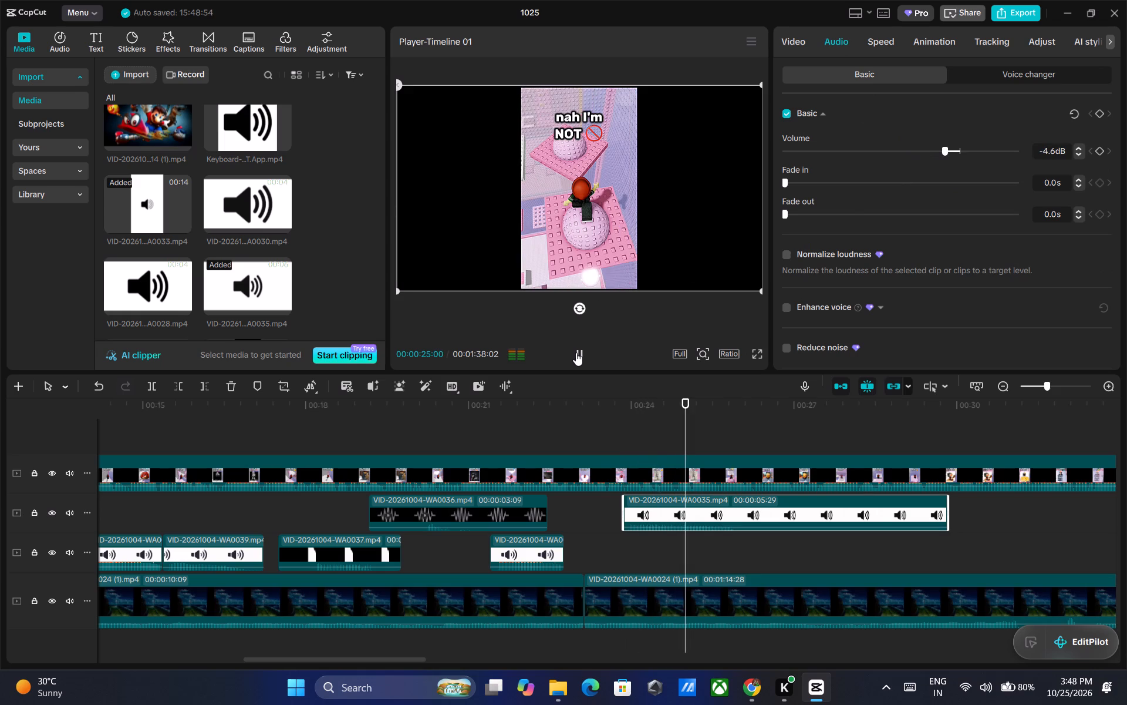
drag(676, 501, 662, 501)
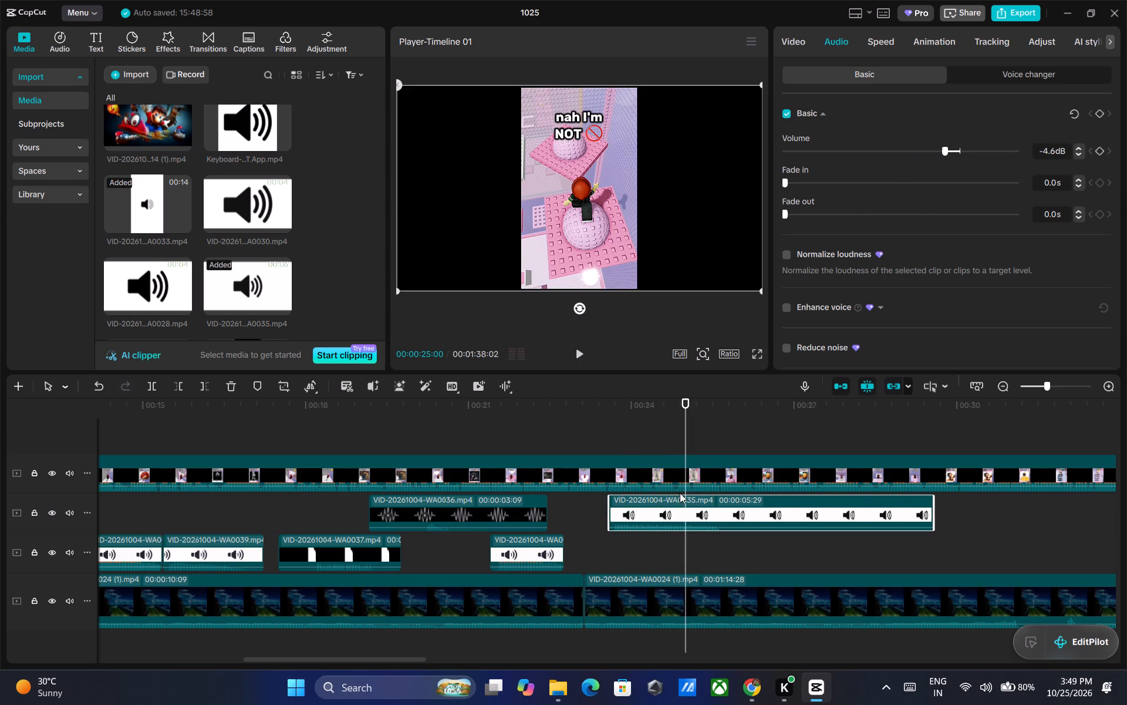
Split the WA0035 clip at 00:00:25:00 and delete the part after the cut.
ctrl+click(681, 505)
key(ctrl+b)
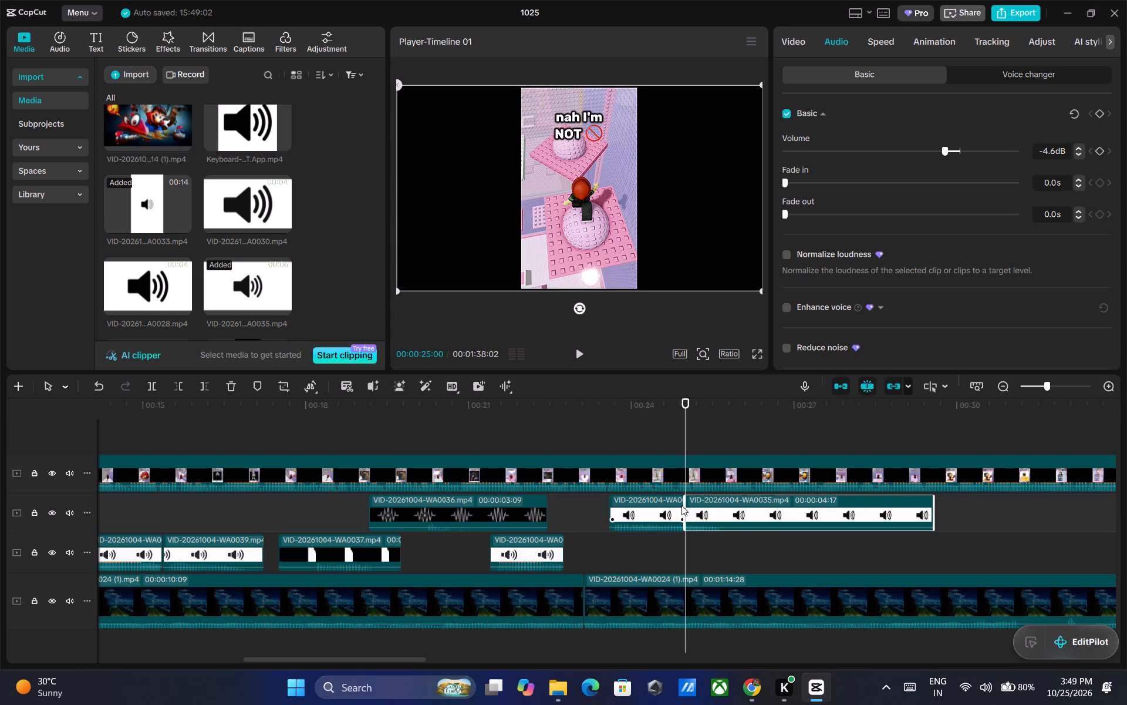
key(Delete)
Play from the WA0035 clip's start to check its timing and find where the "out of THERE" image appears, around 00:00:26:02.
drag(688, 408, 622, 408)
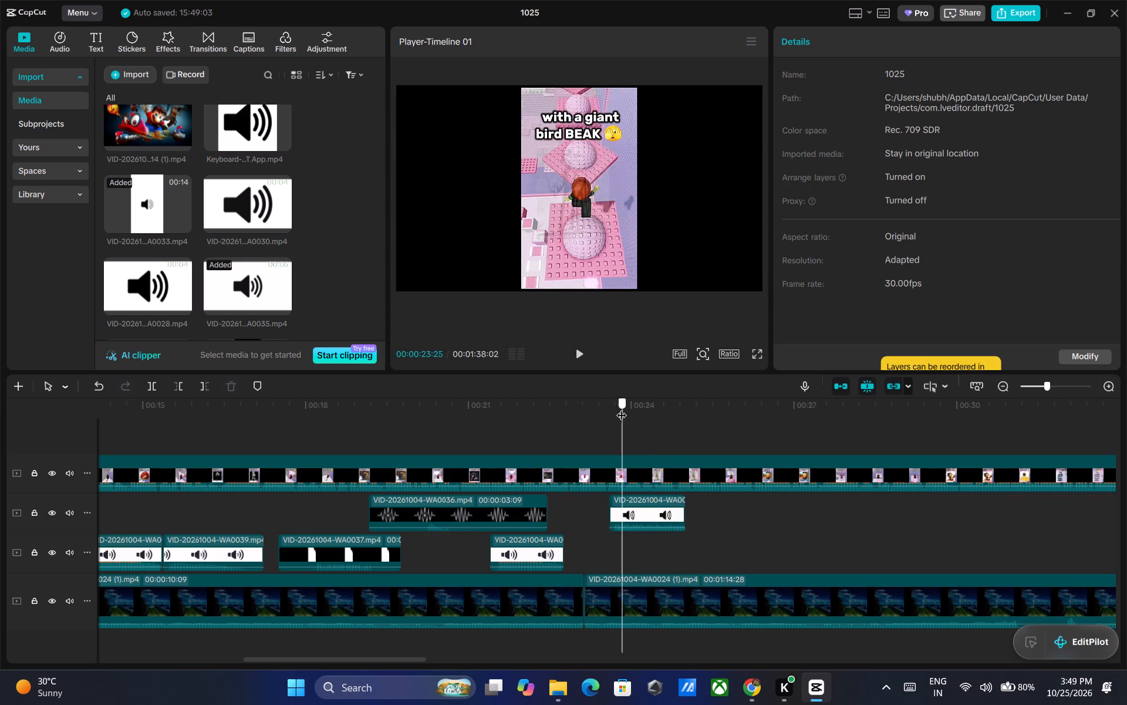
drag(622, 408, 610, 405)
click(579, 348)
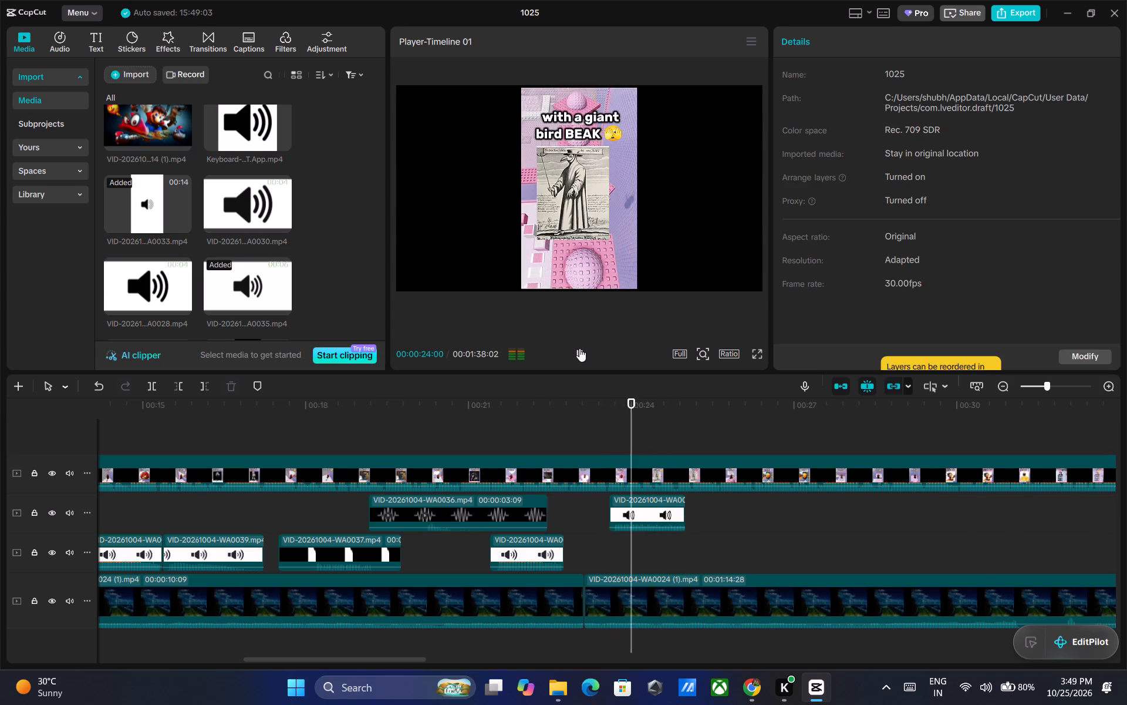
double_click(579, 348)
triple_click(579, 348)
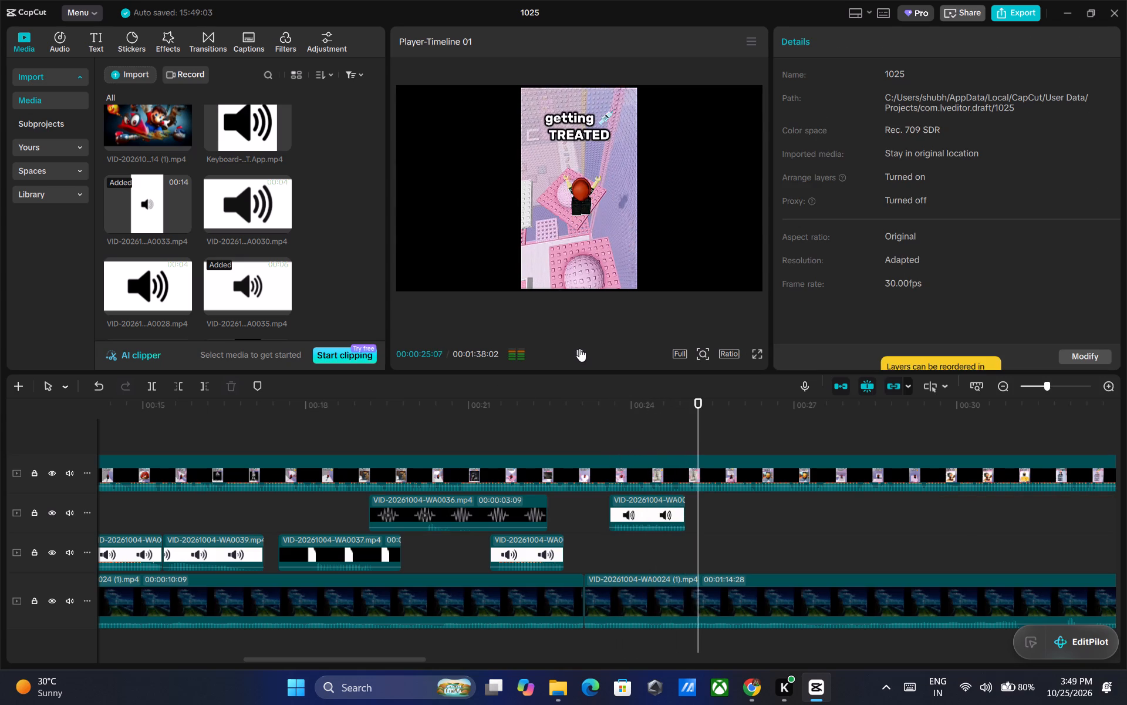
triple_click(579, 348)
triple_click(579, 348)
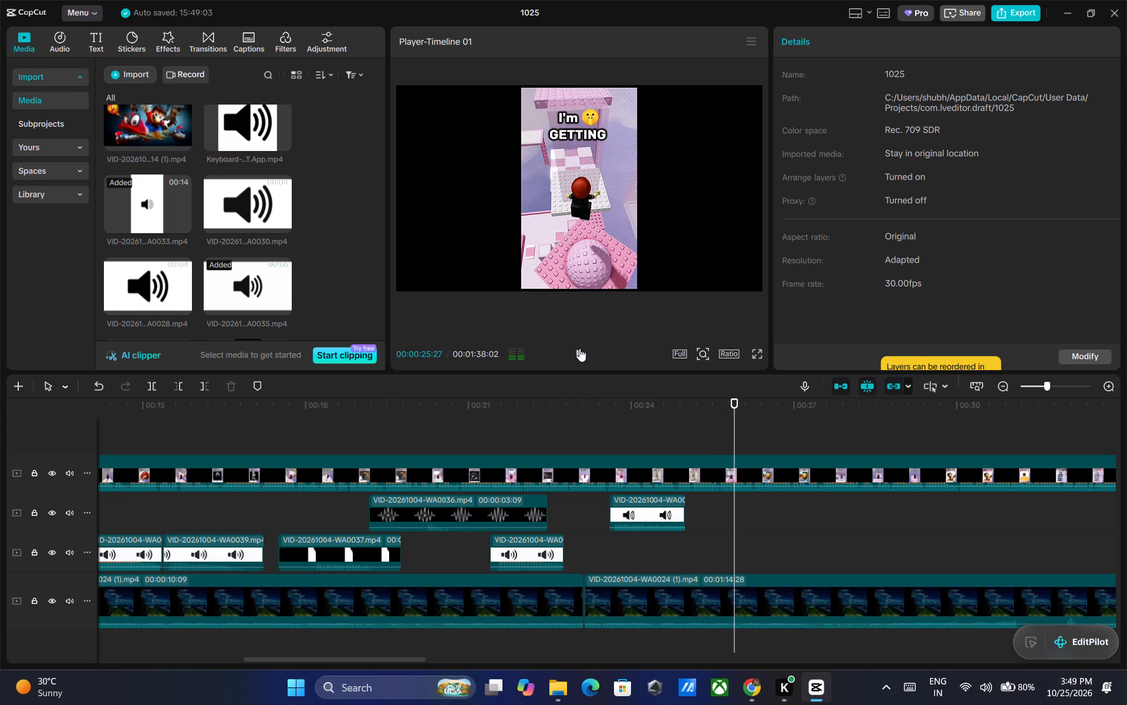
double_click(579, 348)
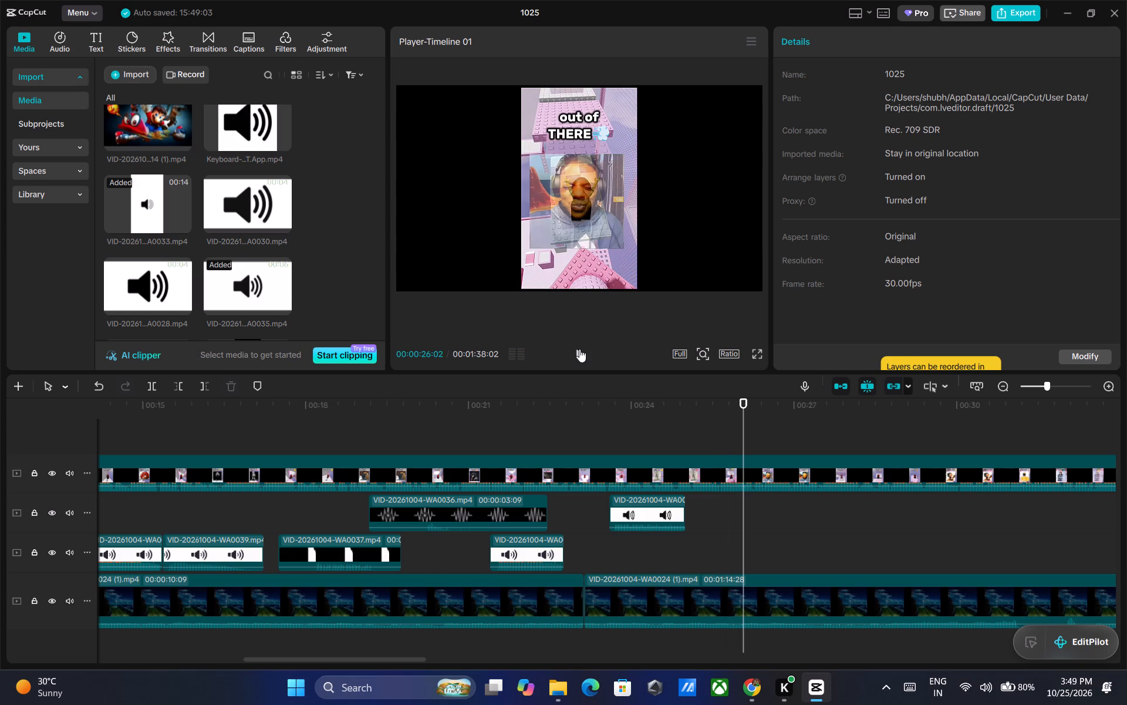
Split the WA0035 clip at 00:00:24:08 and delete the part after the cut.
right_click(642, 504)
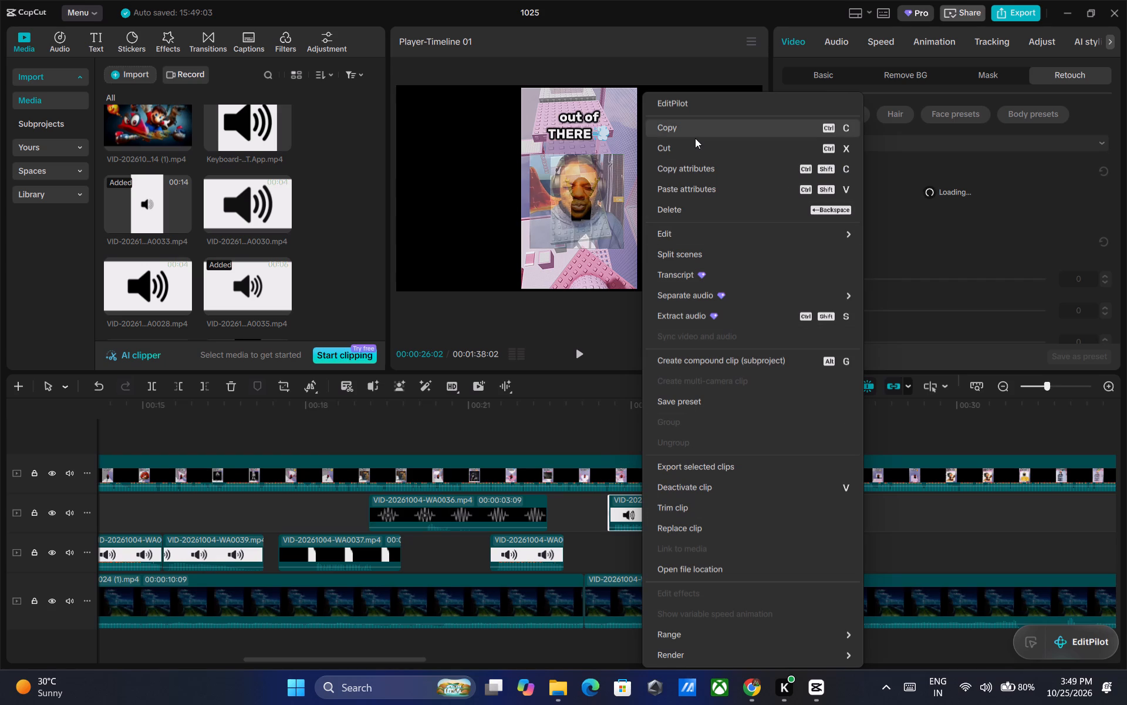
click(560, 312)
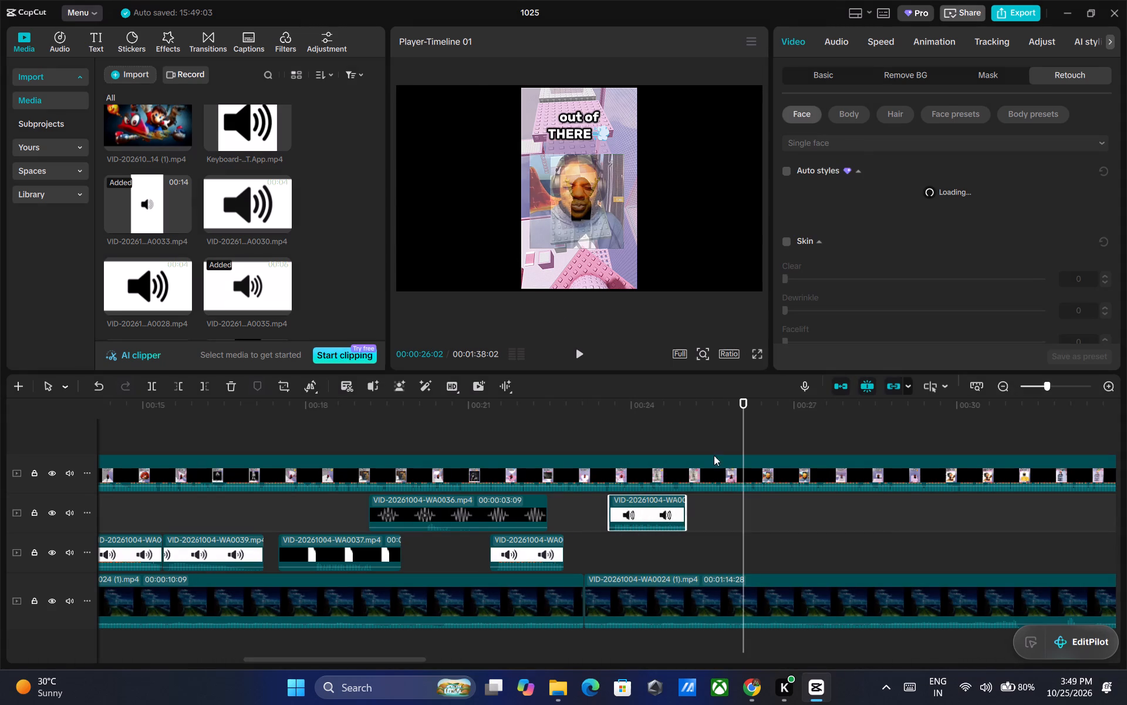
drag(741, 404, 652, 404)
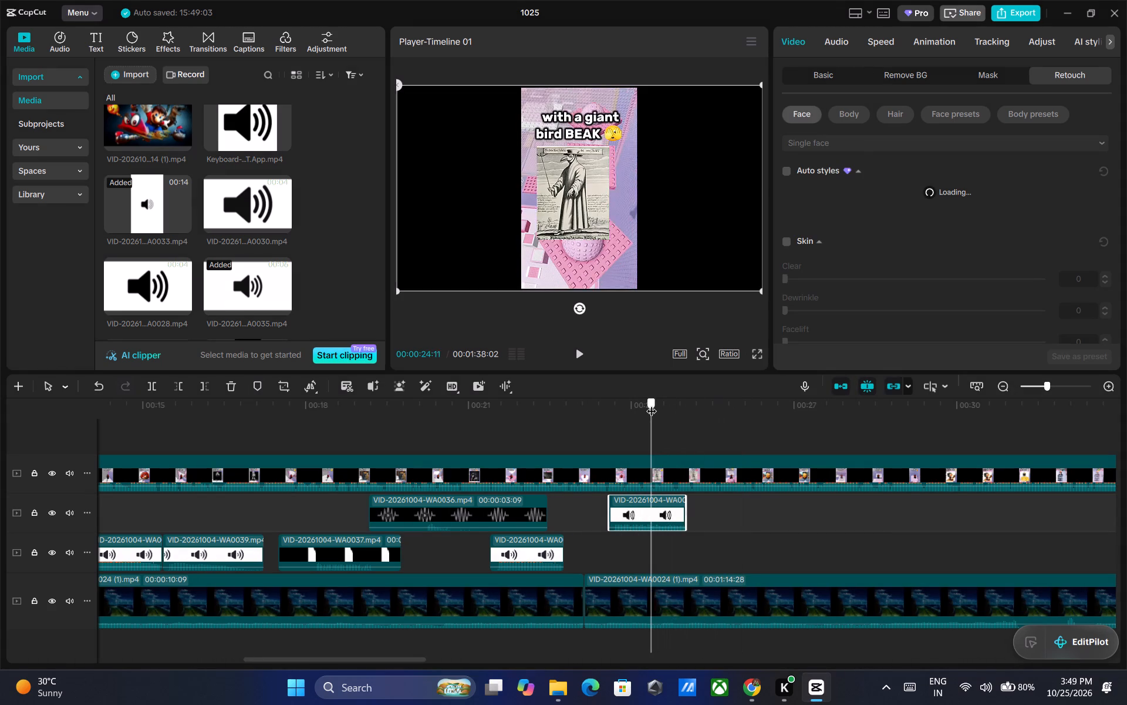
drag(652, 404, 646, 404)
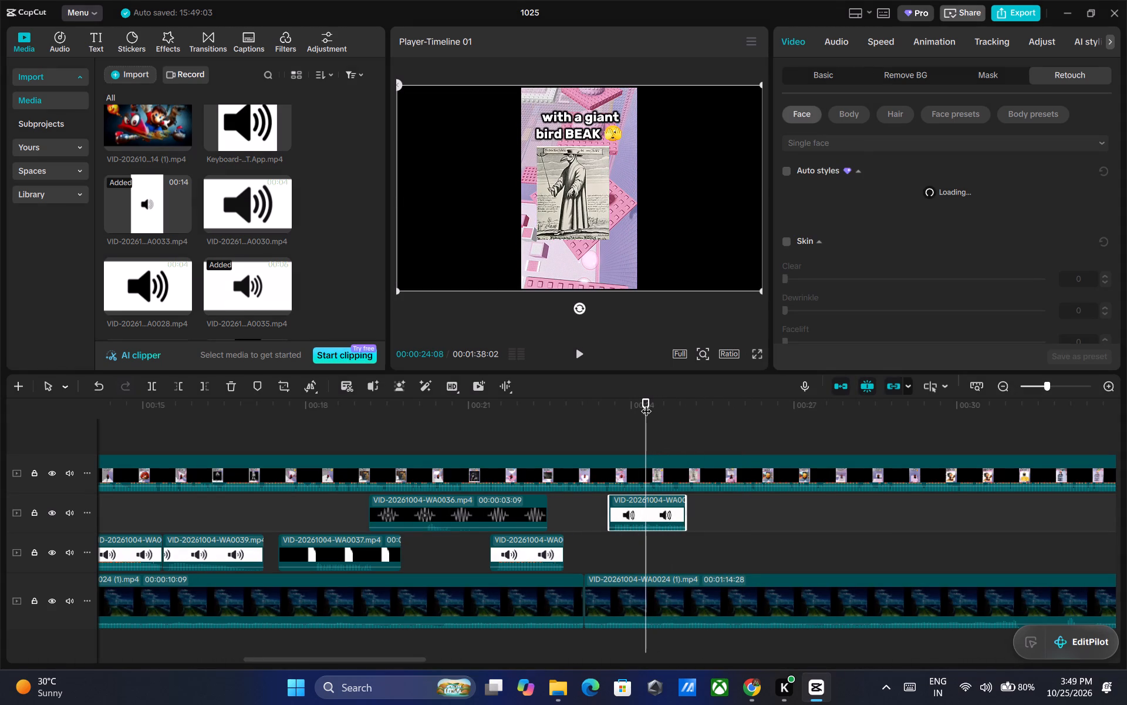
key(ctrl+b)
key(Delete)
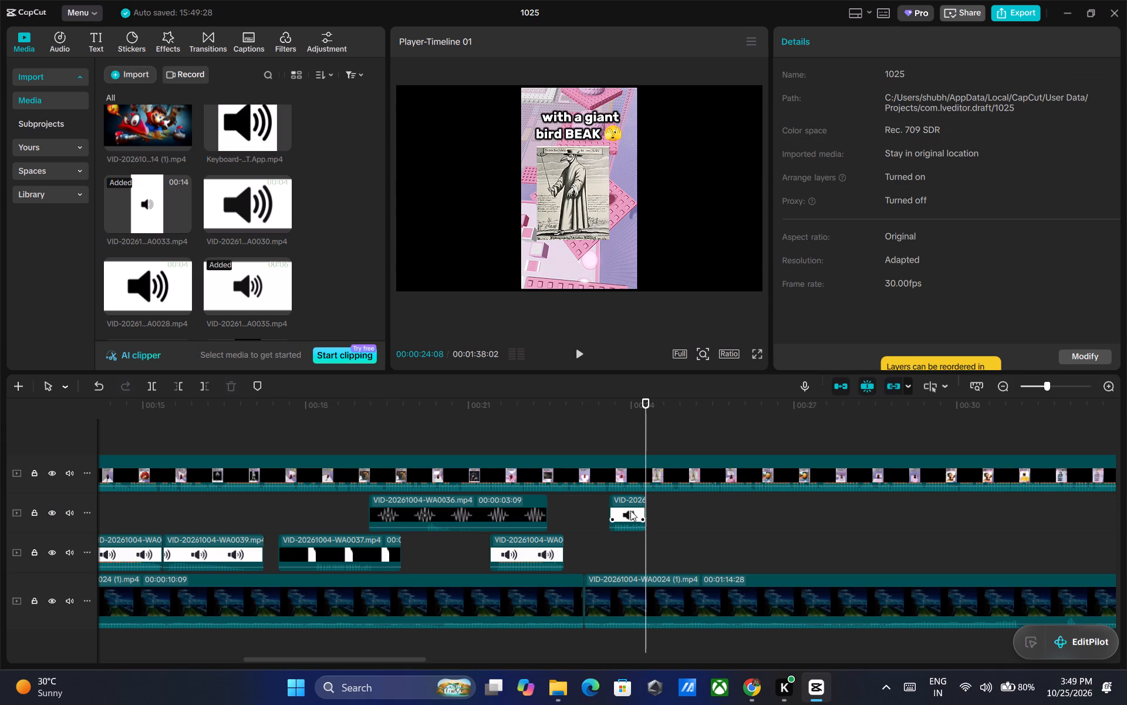
Copy the trimmed WA0035 clip and paste it on the same track for the "I'm GETTING out of THERE" image, starting at about 00:00:25:26.
right_click(627, 510)
click(680, 132)
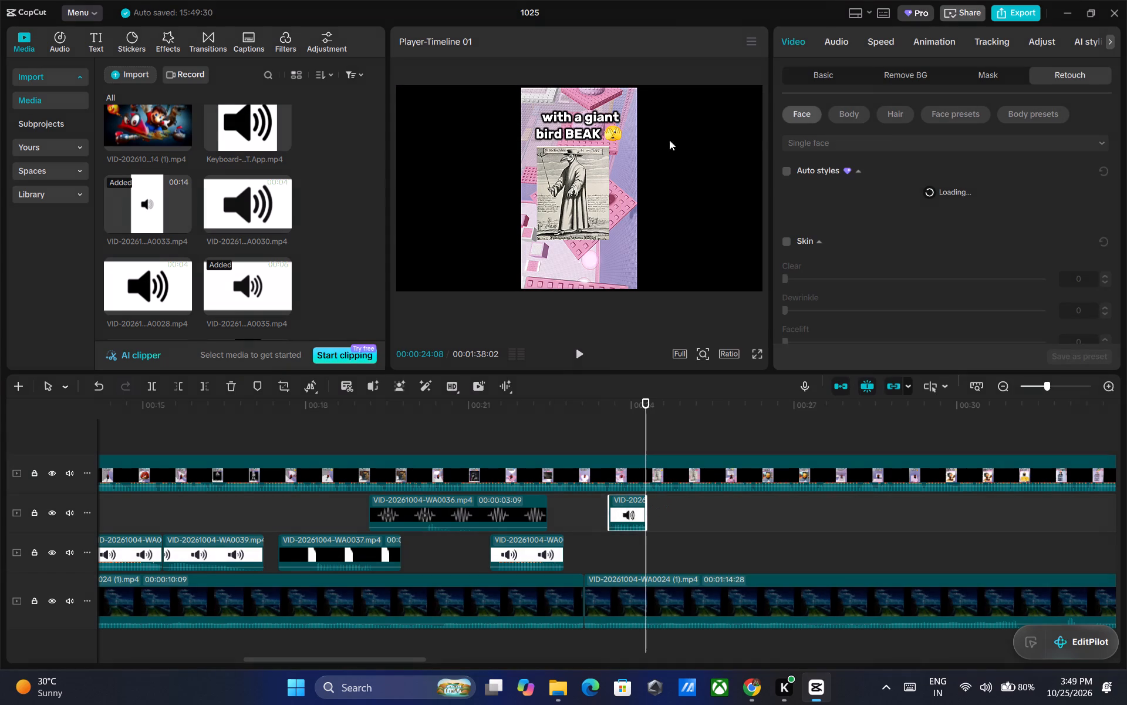
click(582, 357)
triple_click(582, 357)
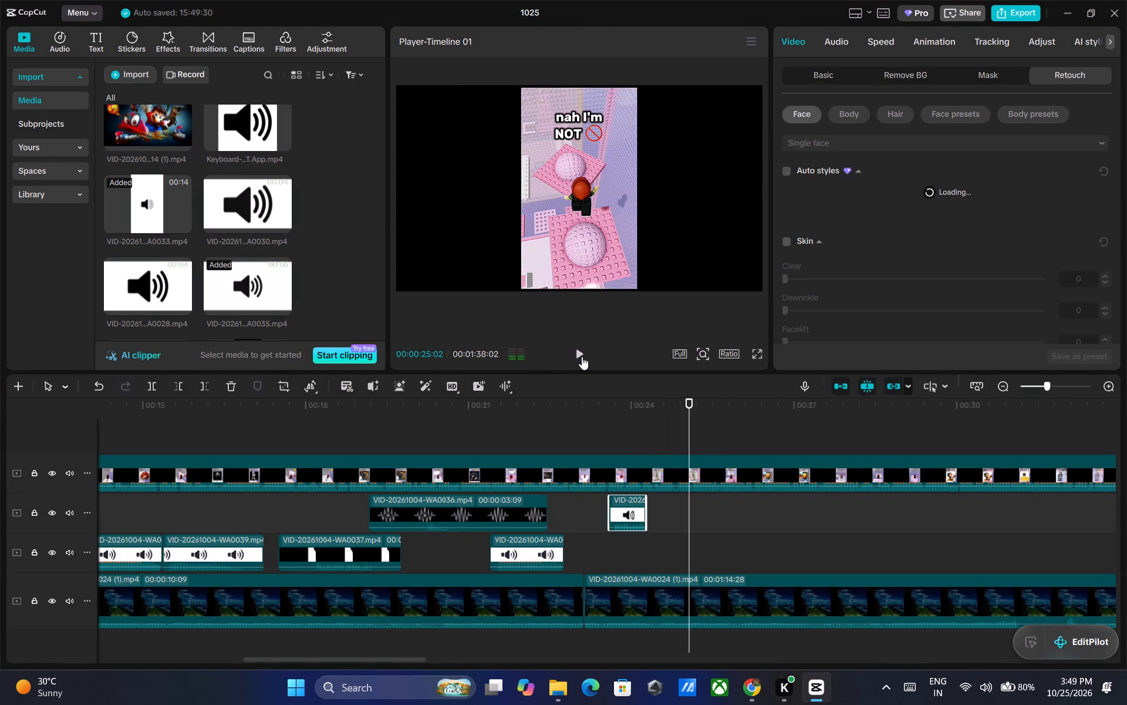
triple_click(582, 357)
click(582, 357)
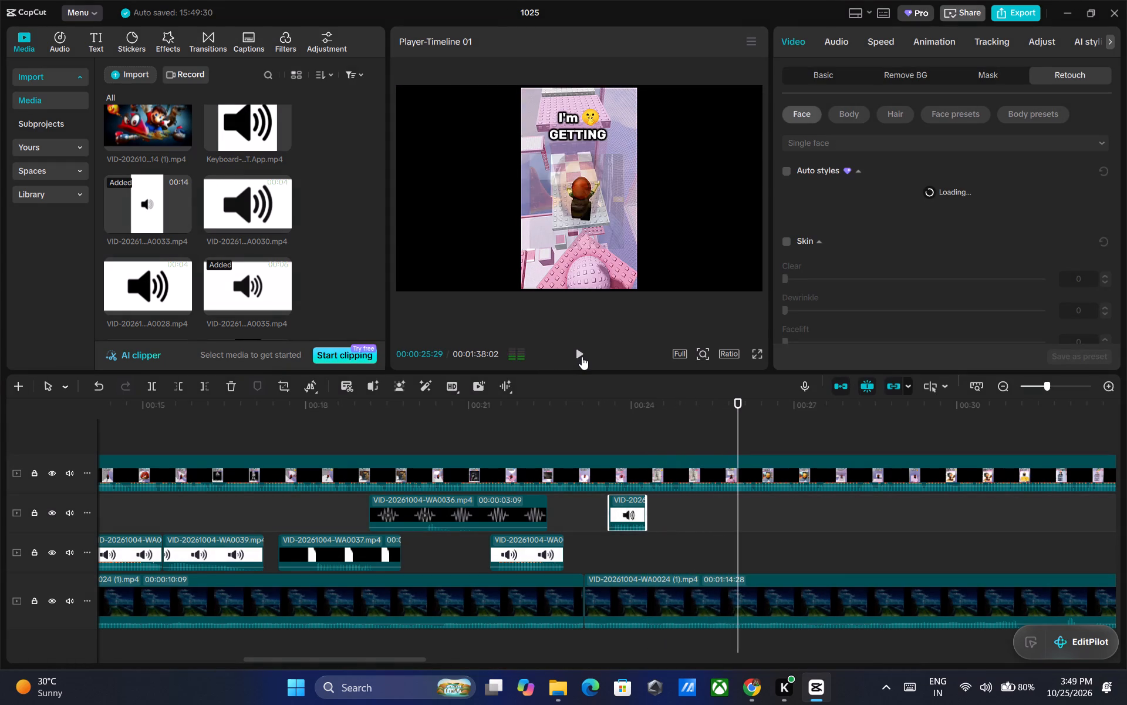
right_click(735, 512)
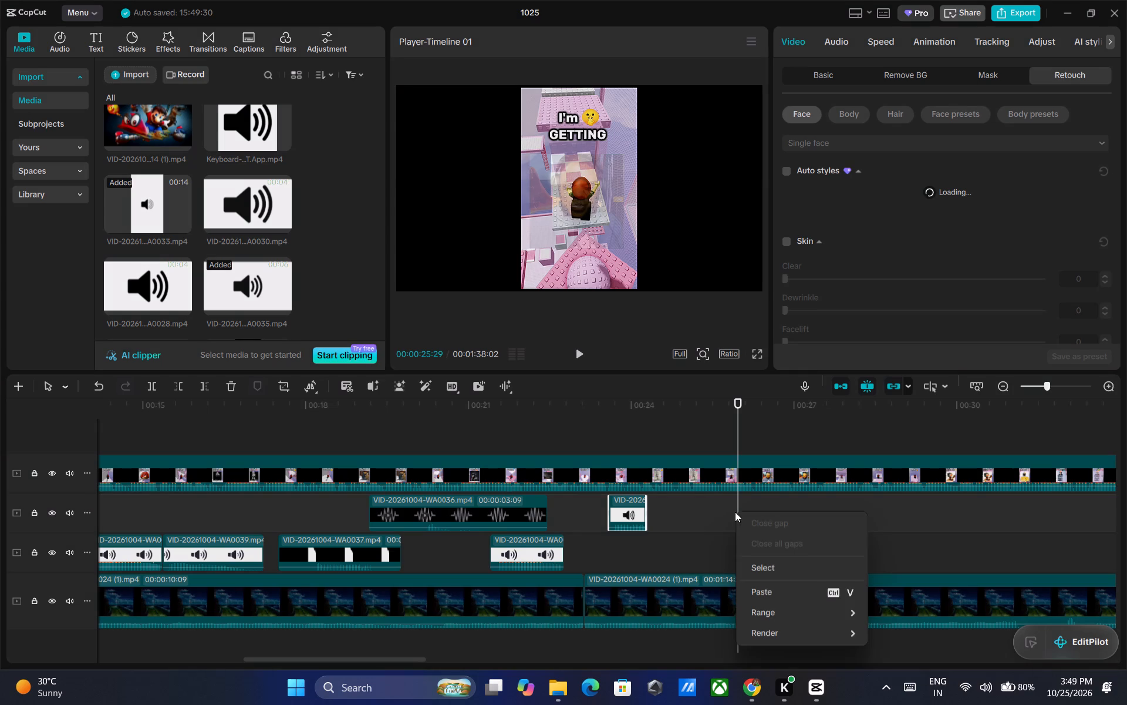
click(768, 586)
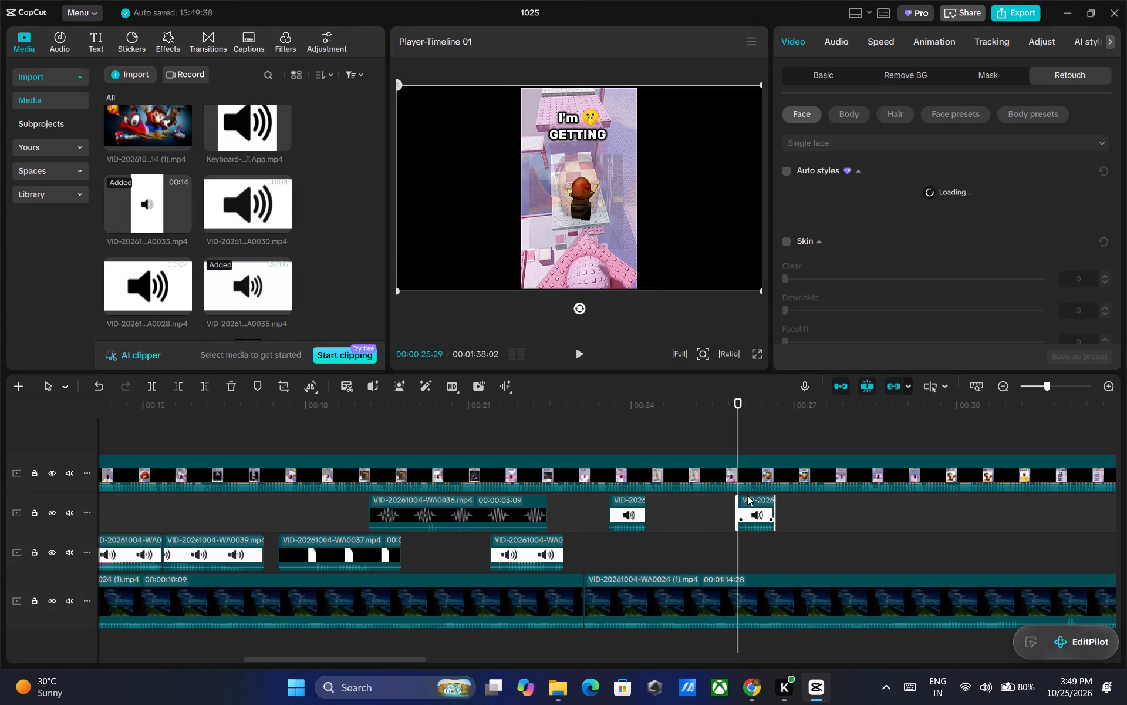
drag(755, 507, 749, 506)
Play the pasted WA0035 copy and extend its end to about 00:00:26:19.
click(576, 351)
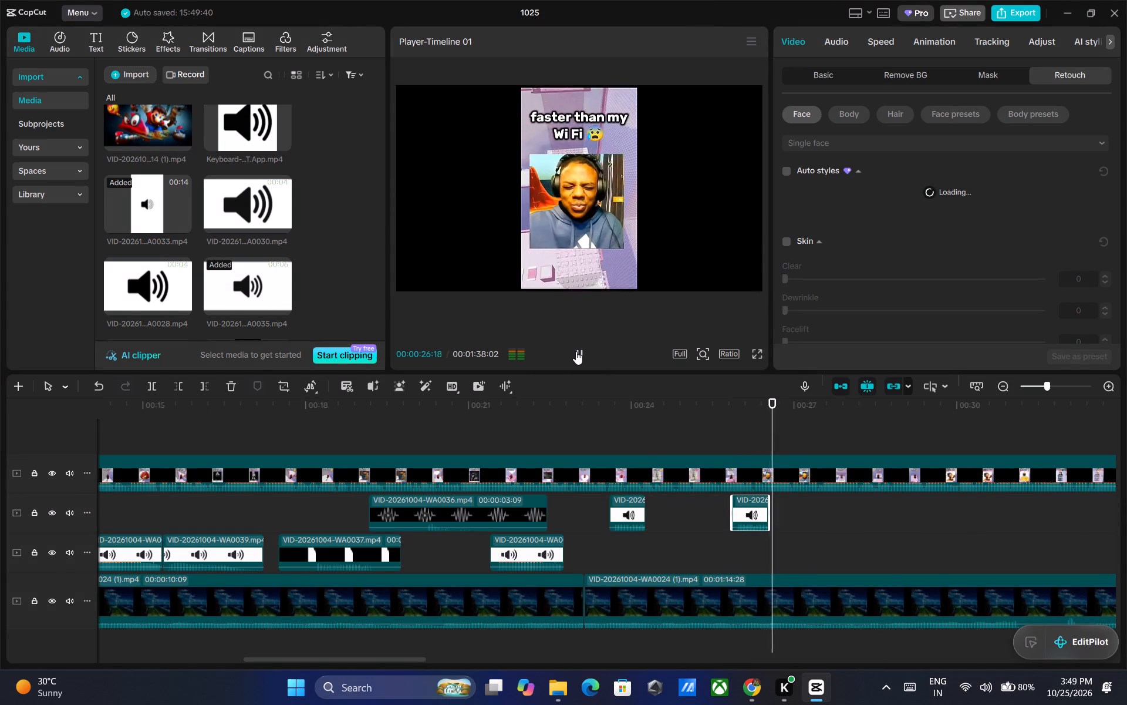
click(576, 351)
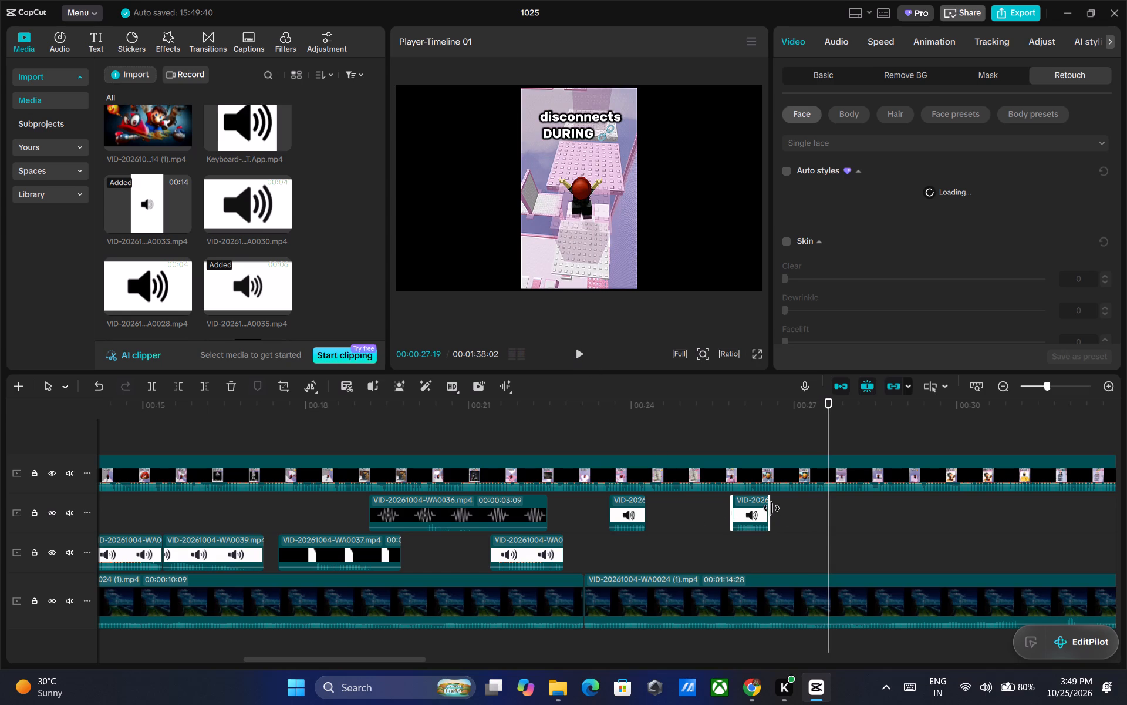
click(768, 506)
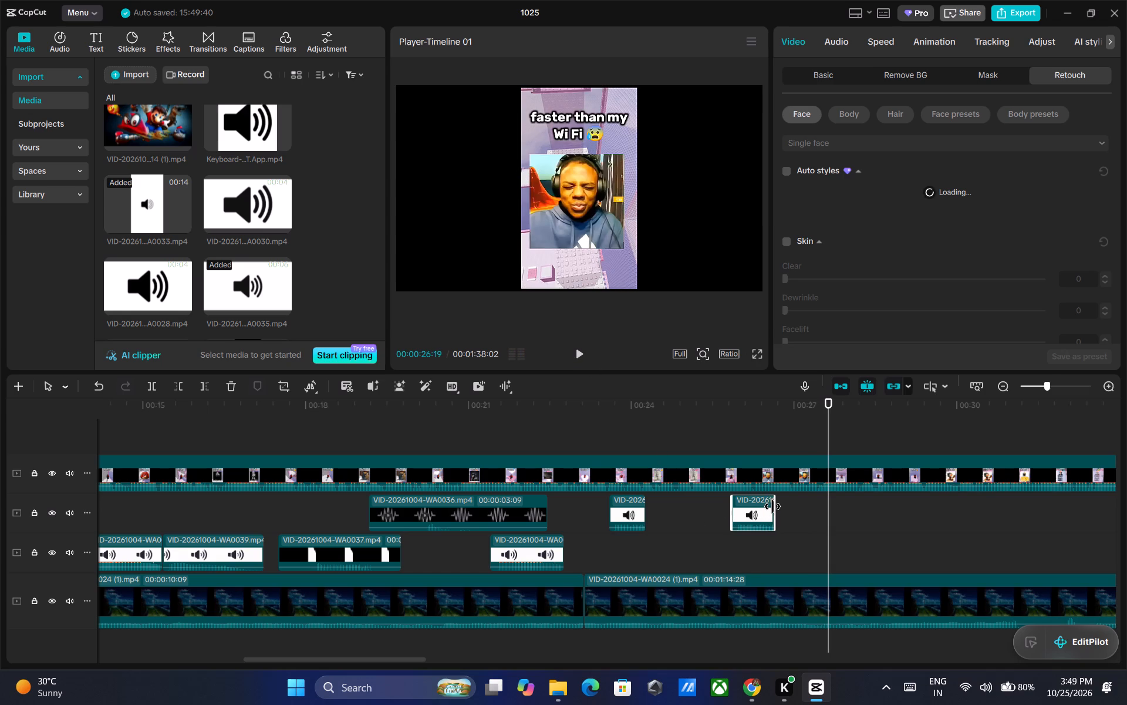
Play from the WA0035 copy's start to check it and find where the "three MASK" image appears, around 00:00:29:01.
drag(826, 406, 730, 403)
click(580, 355)
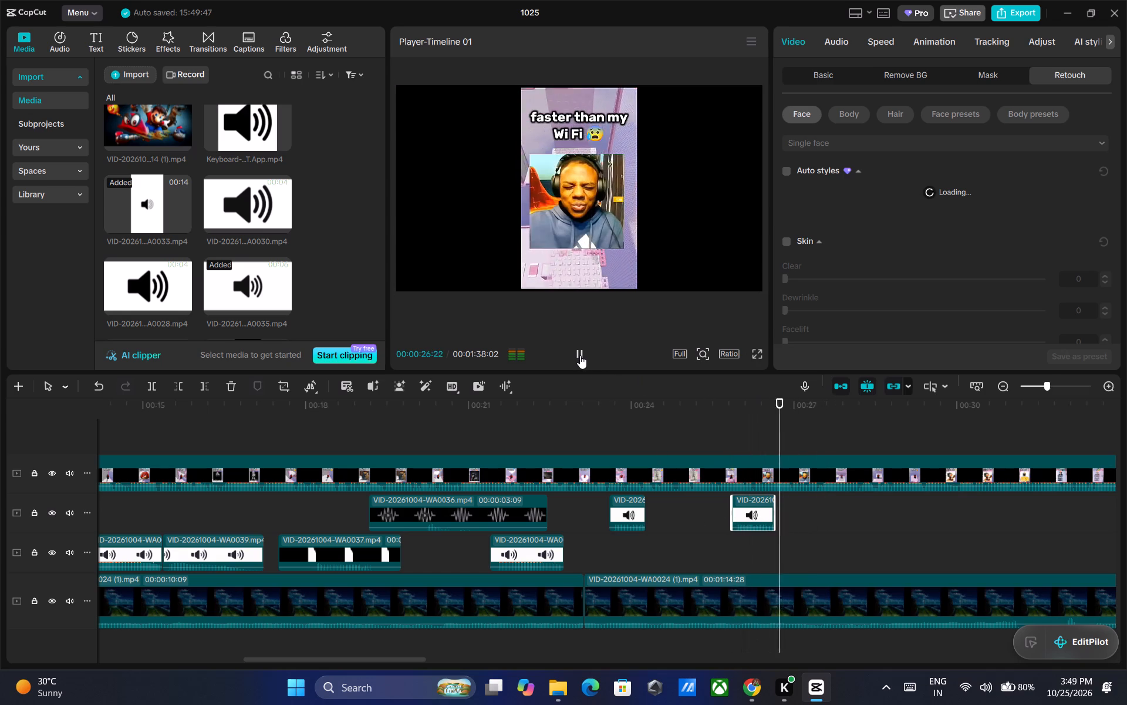
triple_click(580, 355)
triple_click(580, 355)
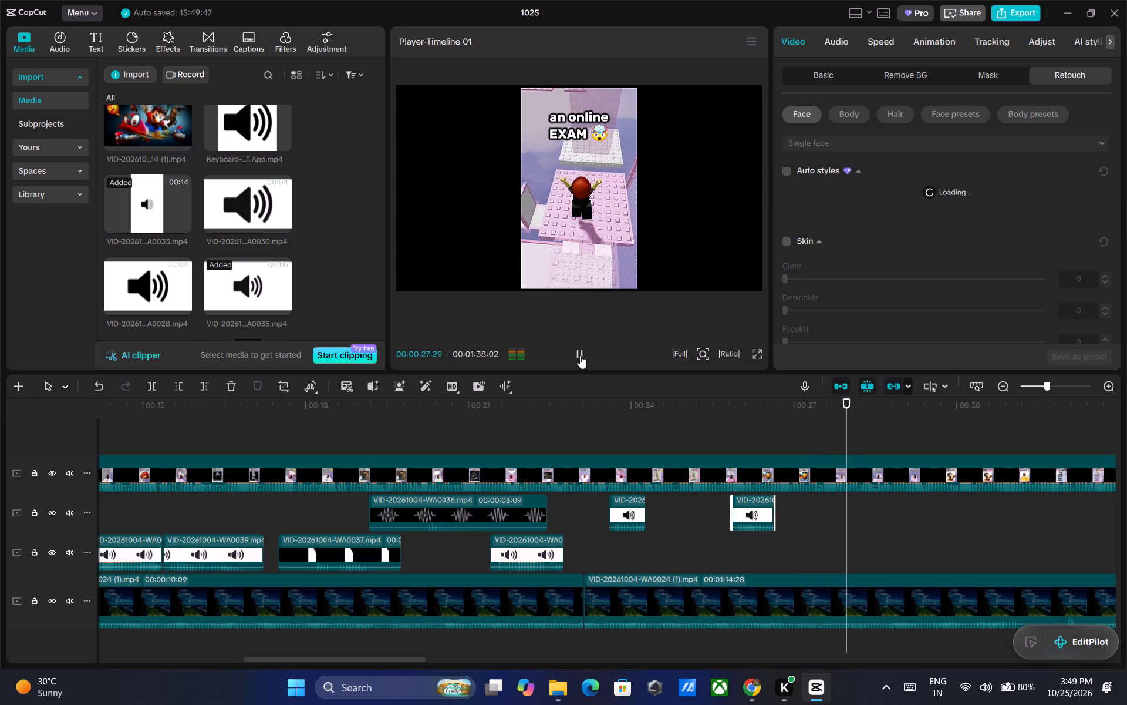
triple_click(580, 355)
click(580, 355)
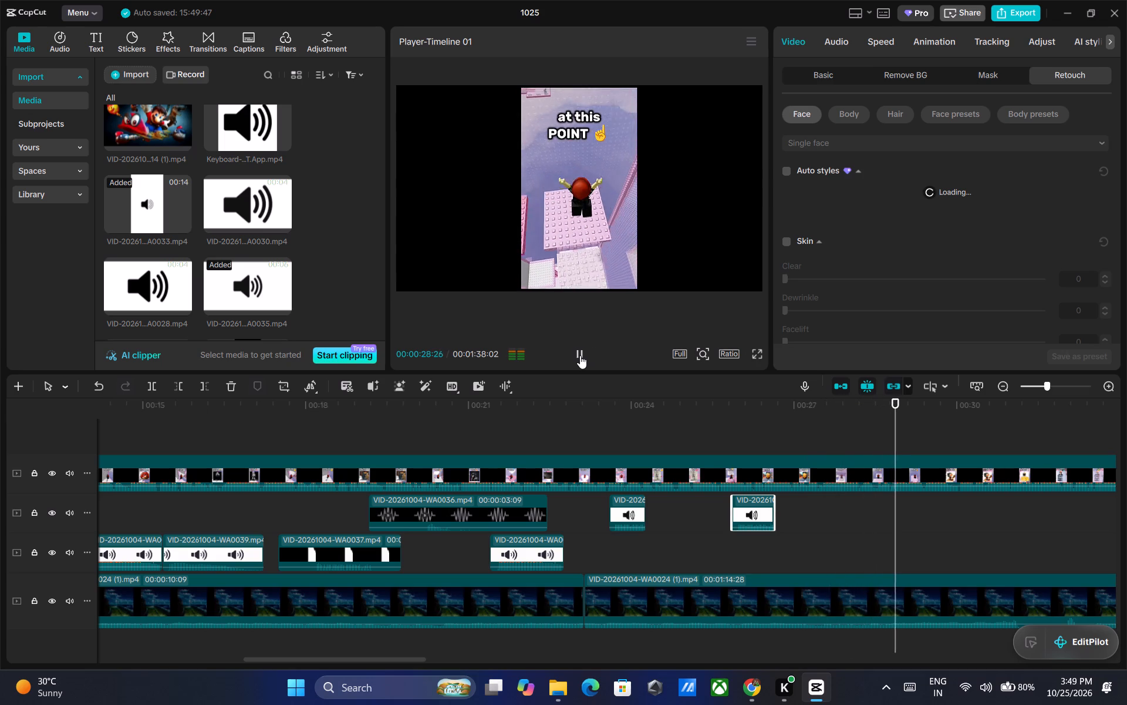
click(580, 355)
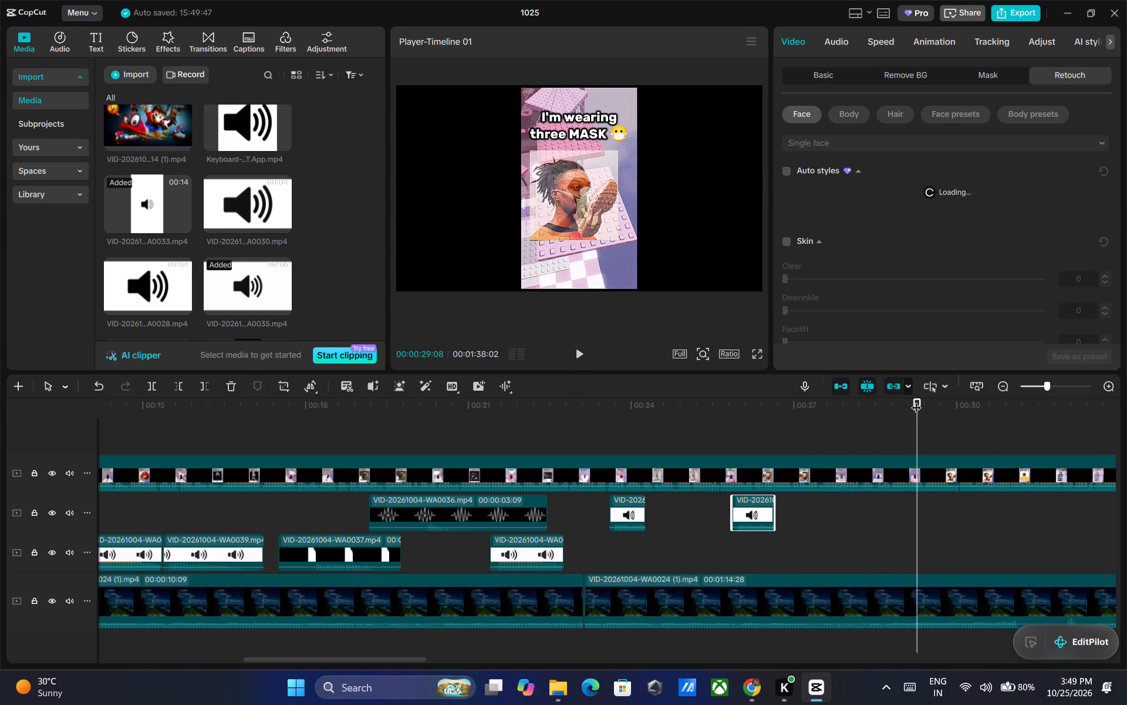
drag(916, 400, 905, 400)
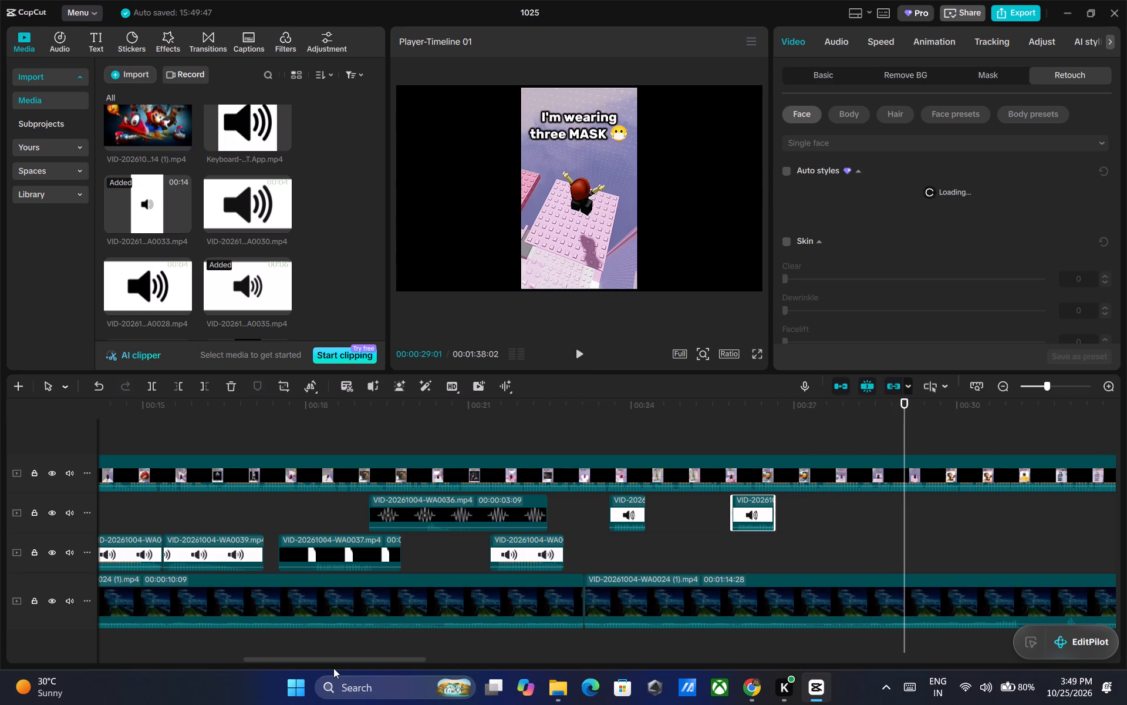
Copy the sound effect clip that starts at about 00:00:02:17 on the second overlay track.
drag(338, 660, 221, 640)
right_click(163, 545)
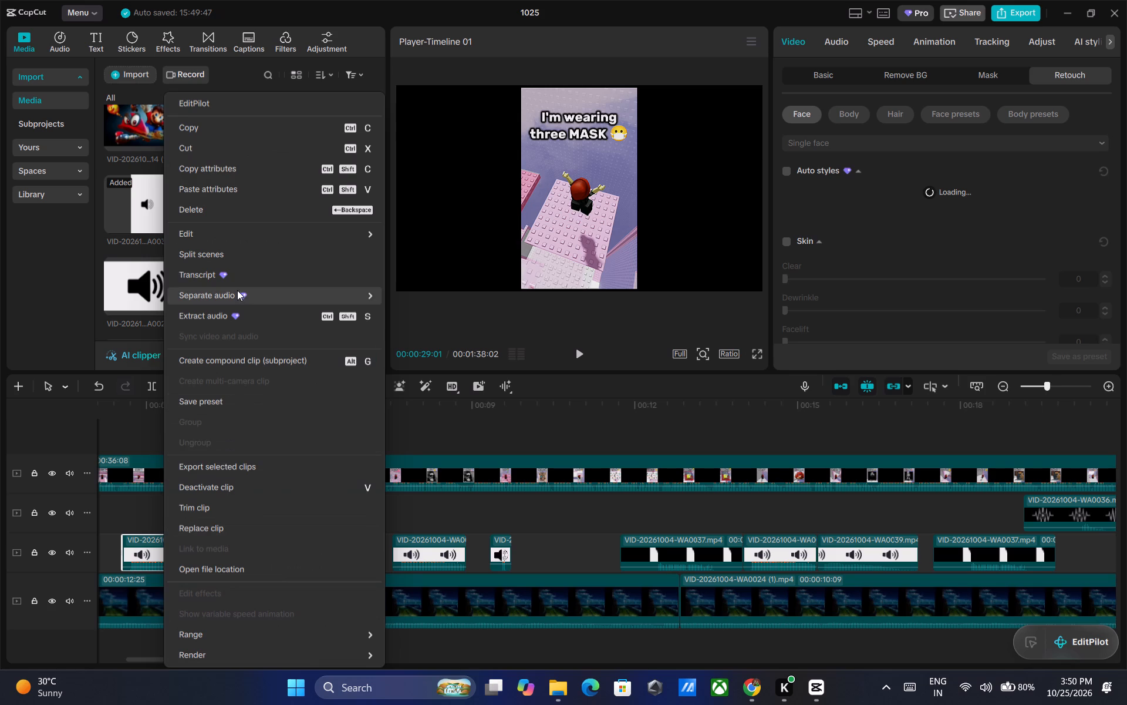
click(239, 130)
Preview the WA0030 sound and place it after the WA0035 copy for the "three MASK" image, starting at about 00:00:28:02.
click(237, 216)
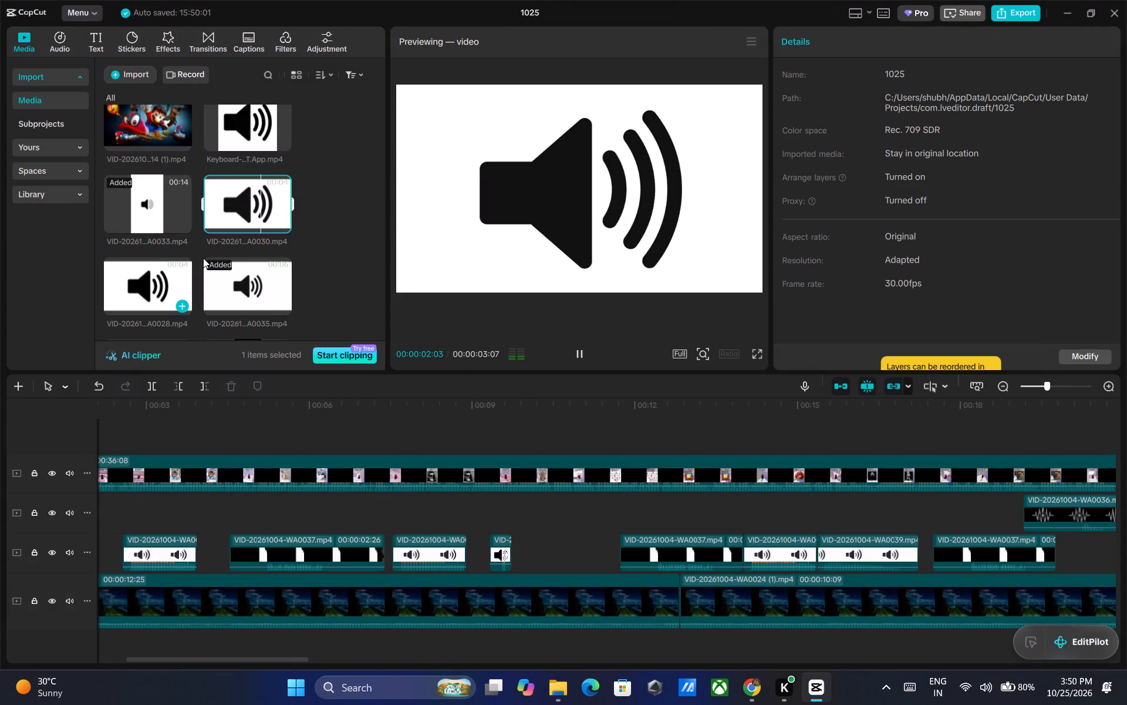
click(258, 206)
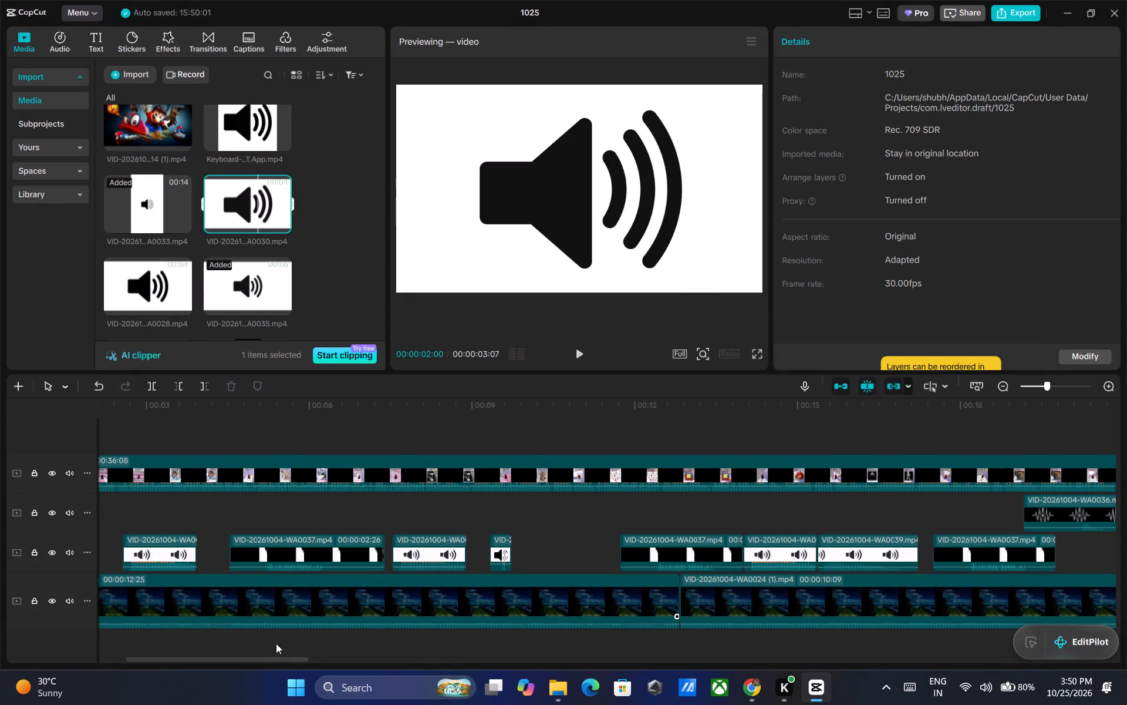
drag(255, 660, 411, 664)
drag(249, 196, 679, 514)
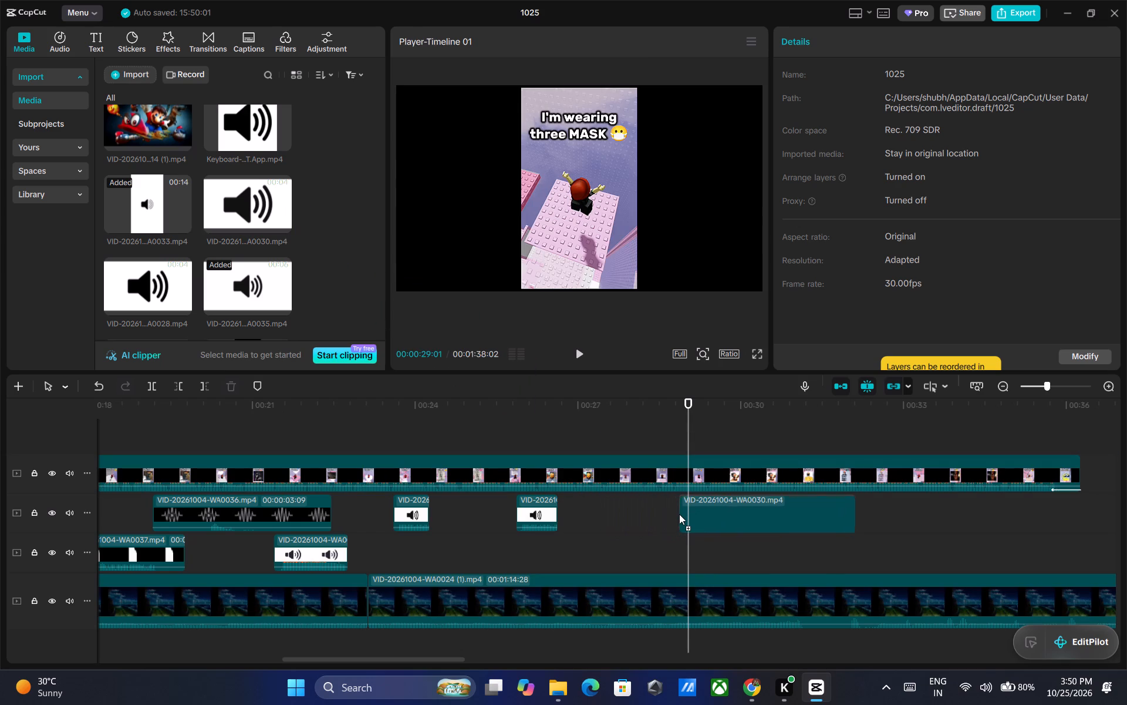
drag(679, 514, 683, 511)
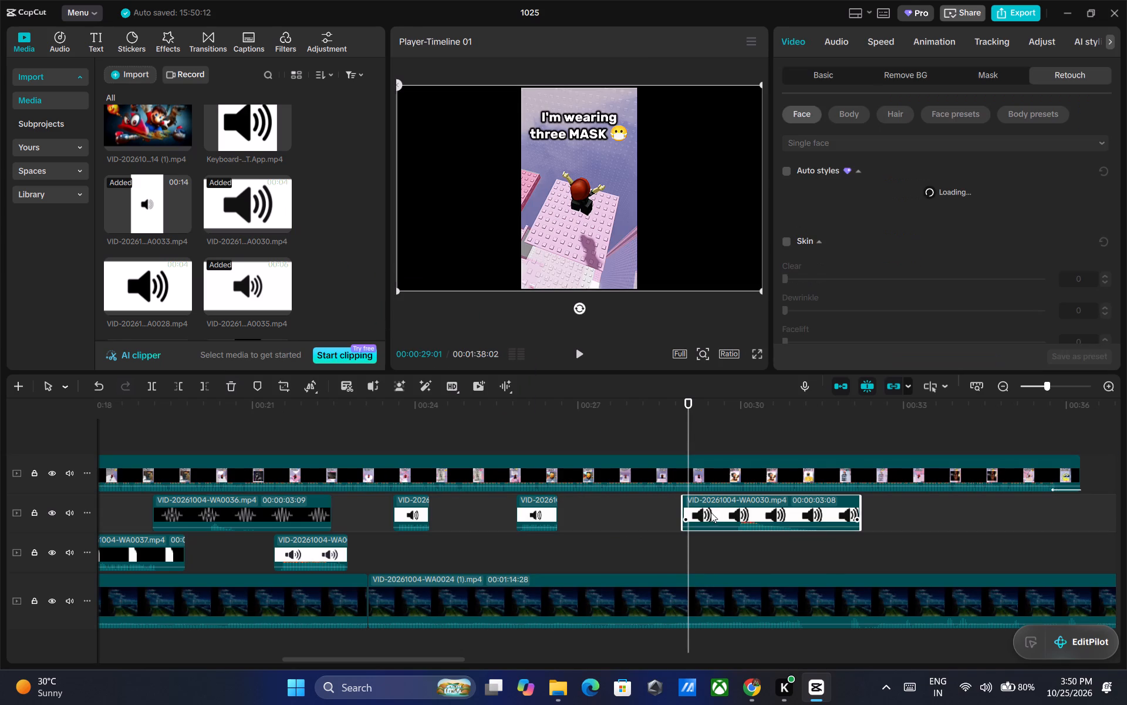
drag(727, 508, 680, 508)
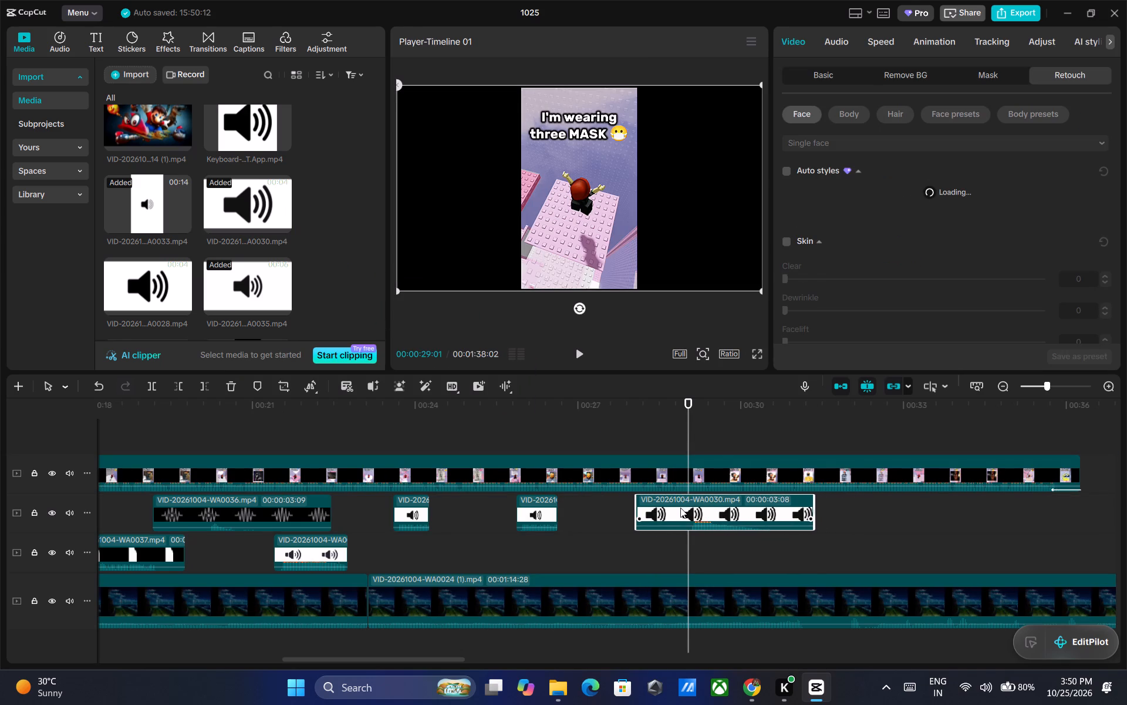
Play through WA0030 and paste the copied sound clip for the "in bubble WRAP" image, starting at WA0030's end, about 00:00:31:10.
click(583, 355)
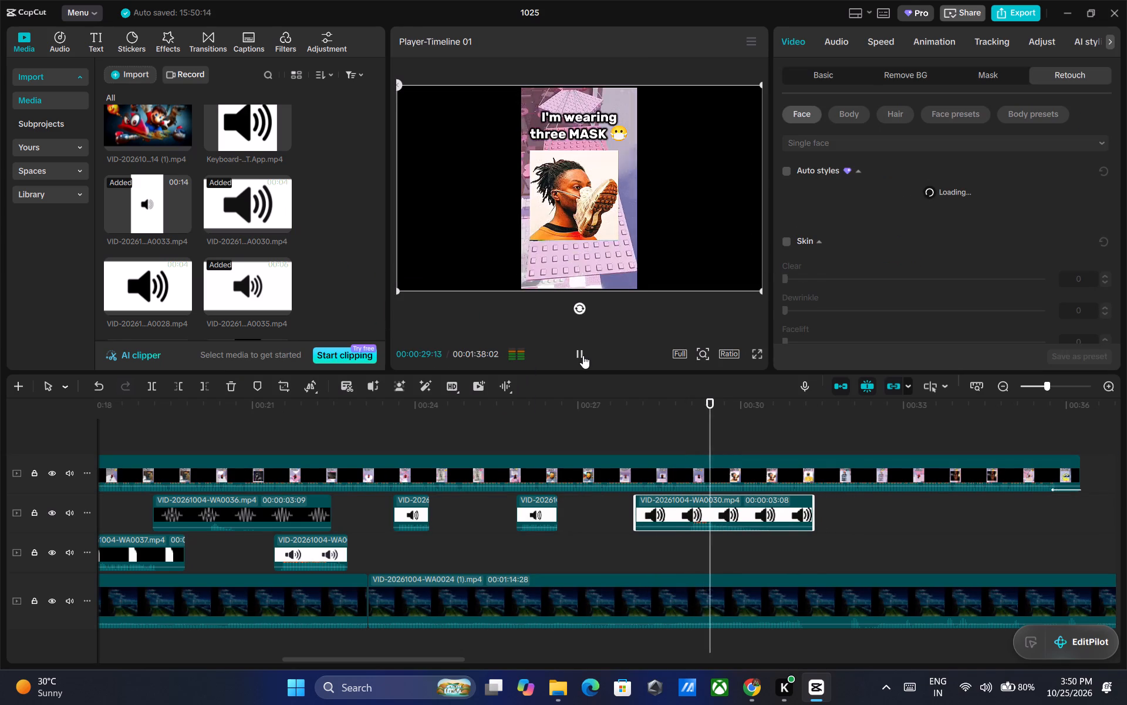
click(583, 355)
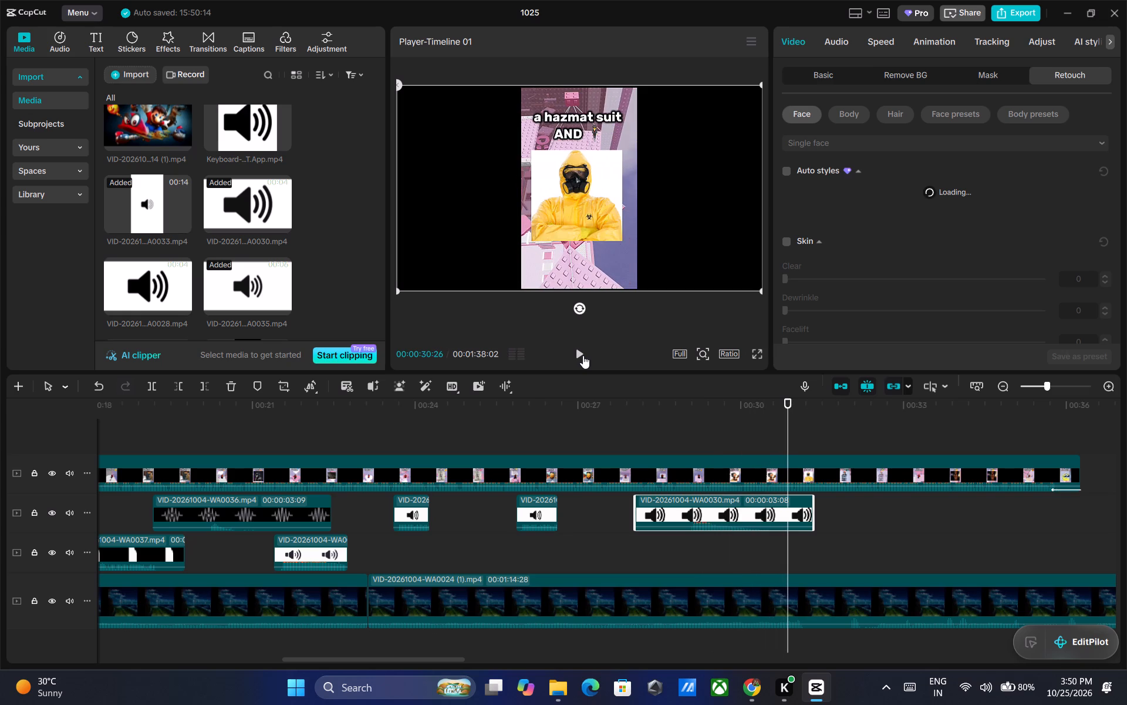
triple_click(583, 355)
click(583, 355)
double_click(583, 355)
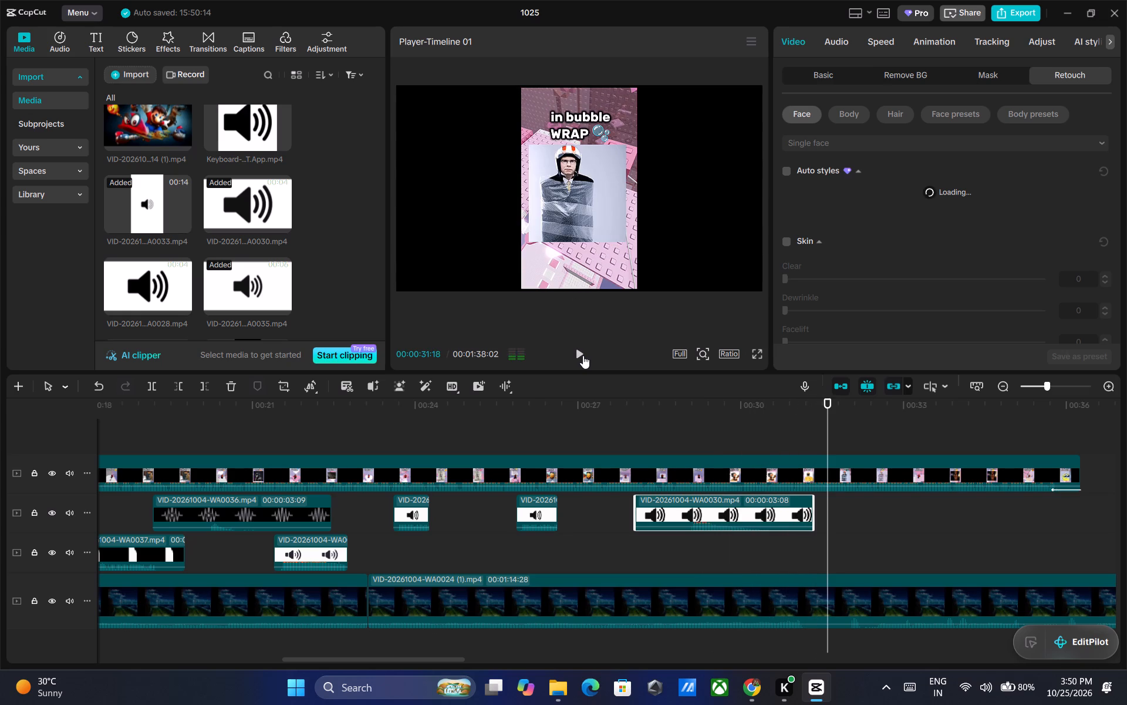
drag(826, 407, 820, 406)
right_click(824, 506)
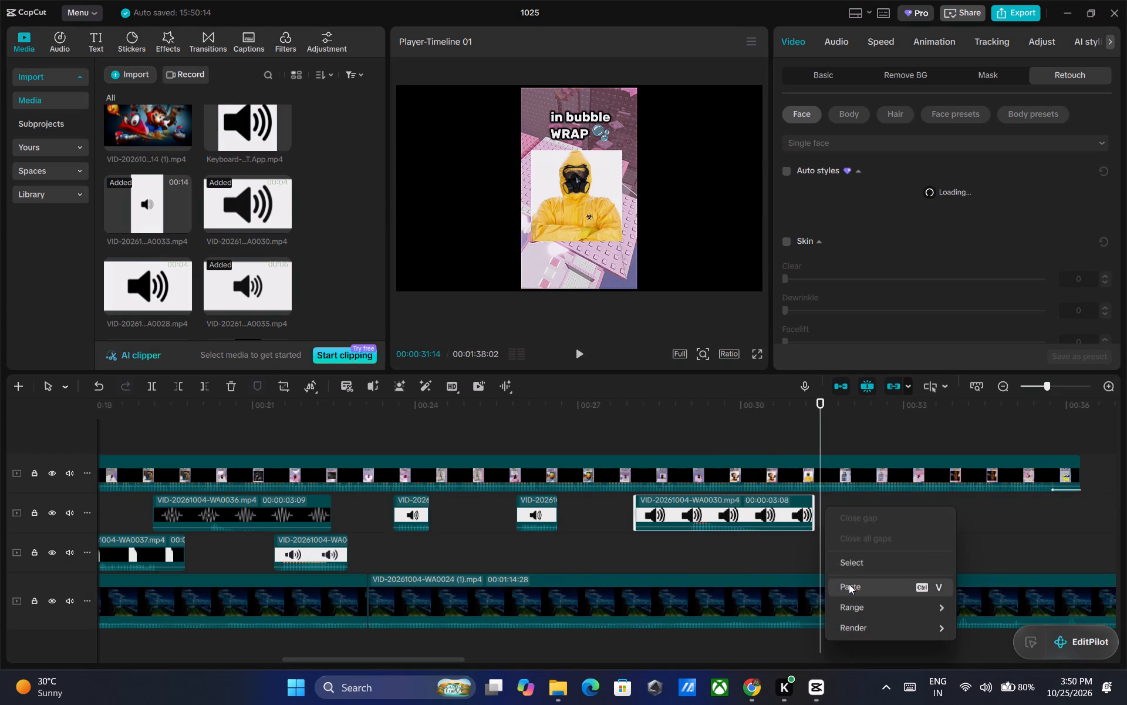
click(850, 587)
drag(851, 545, 845, 545)
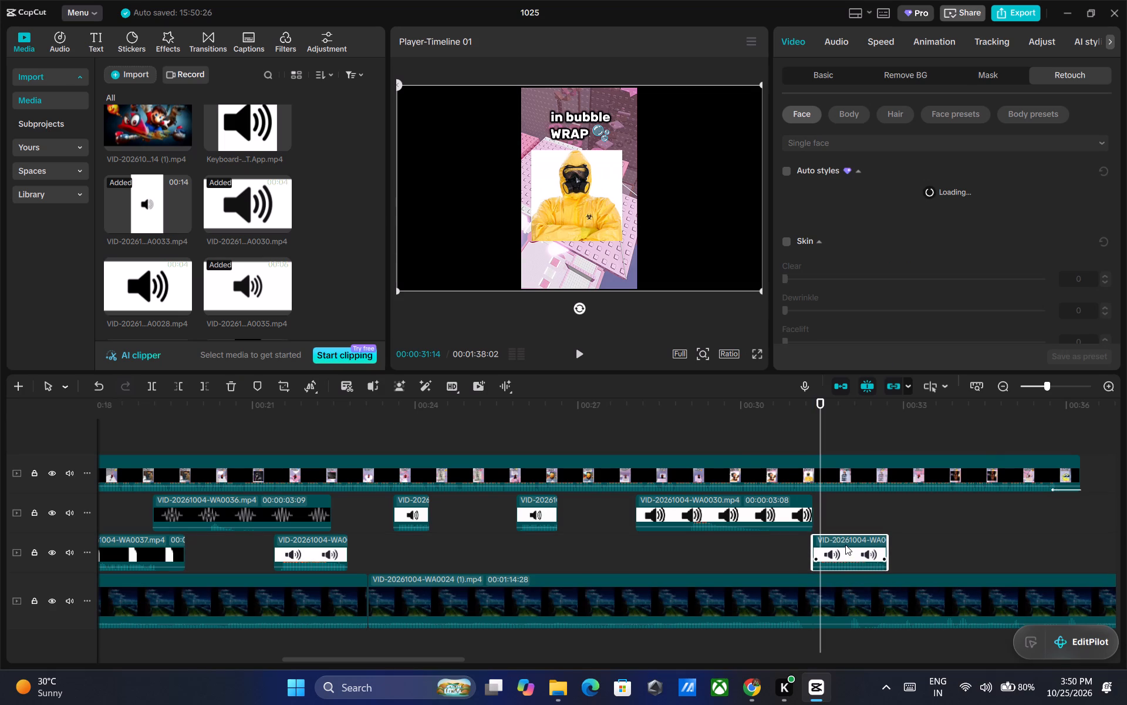
Play through the pasted sound clip and find where the "miles away BRO" image appears, around 00:00:33:07.
click(579, 355)
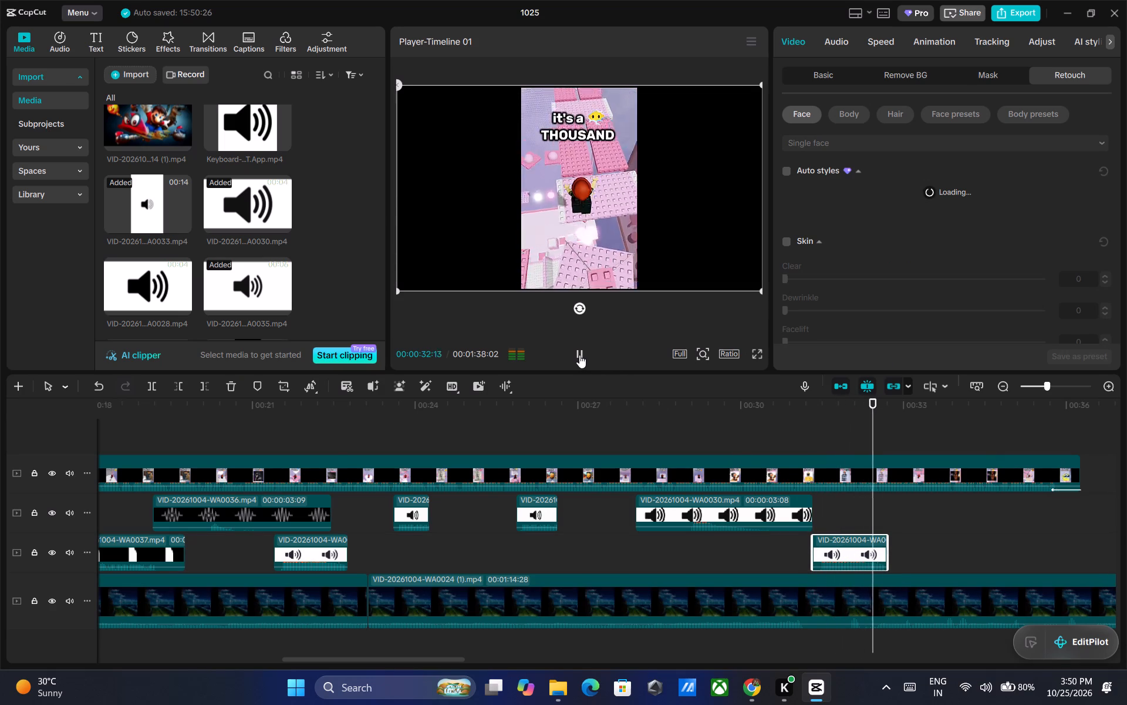
double_click(579, 355)
triple_click(579, 355)
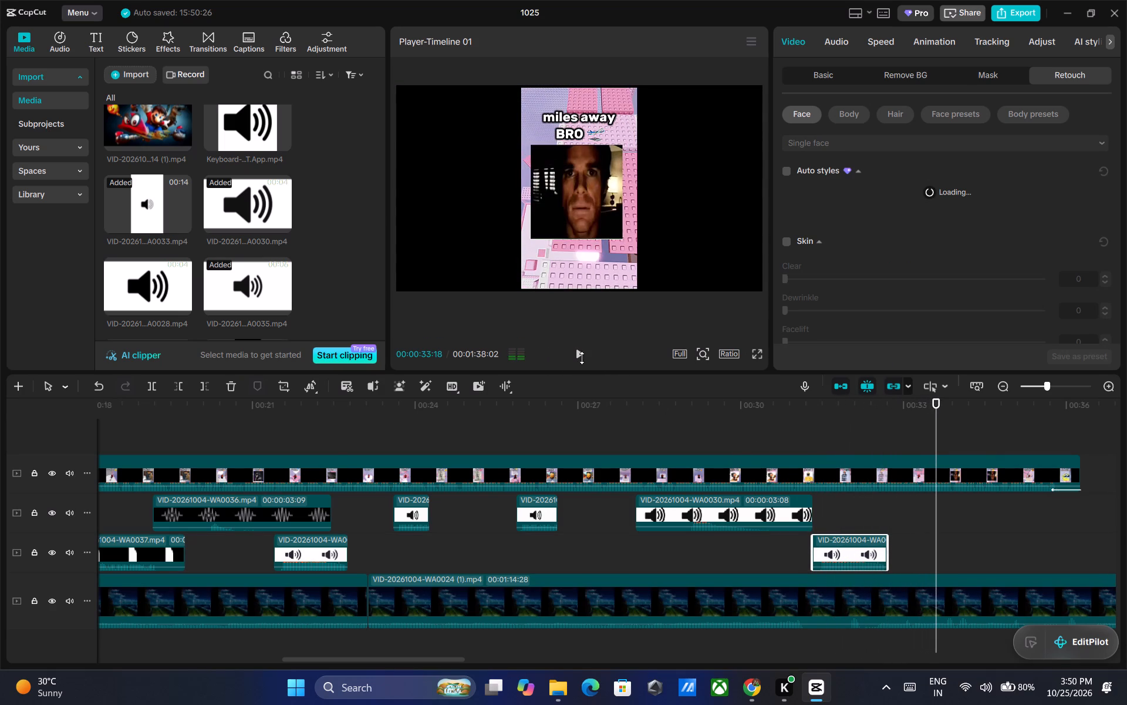
drag(933, 402, 926, 403)
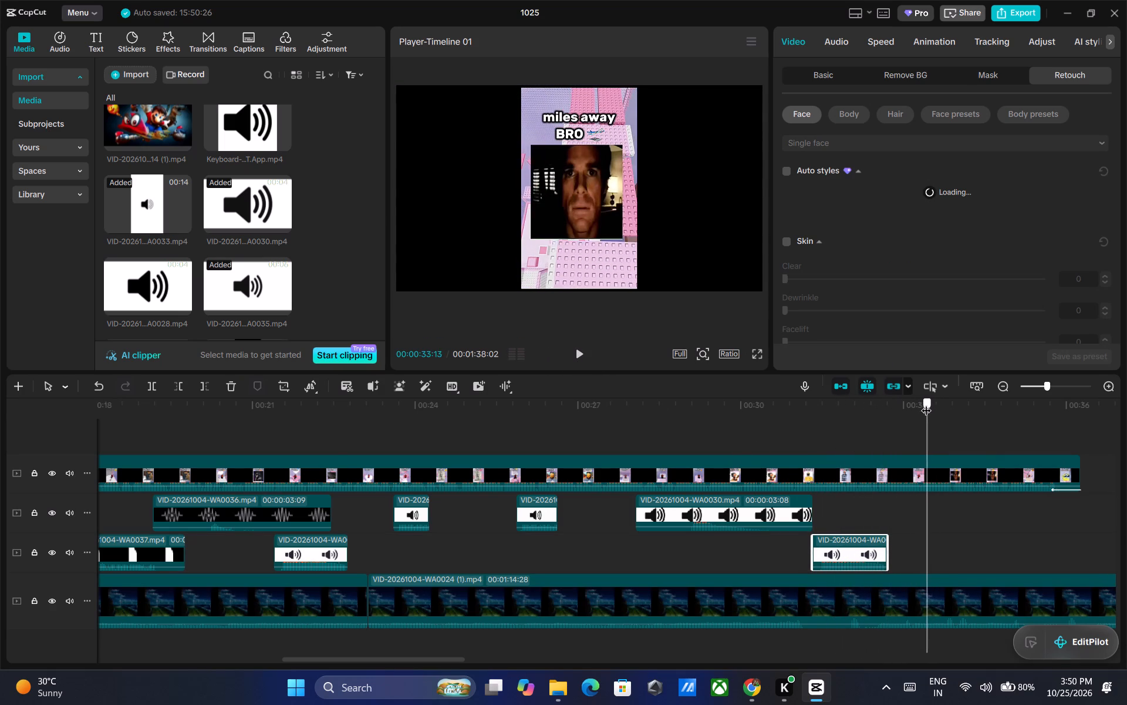
drag(926, 403, 916, 406)
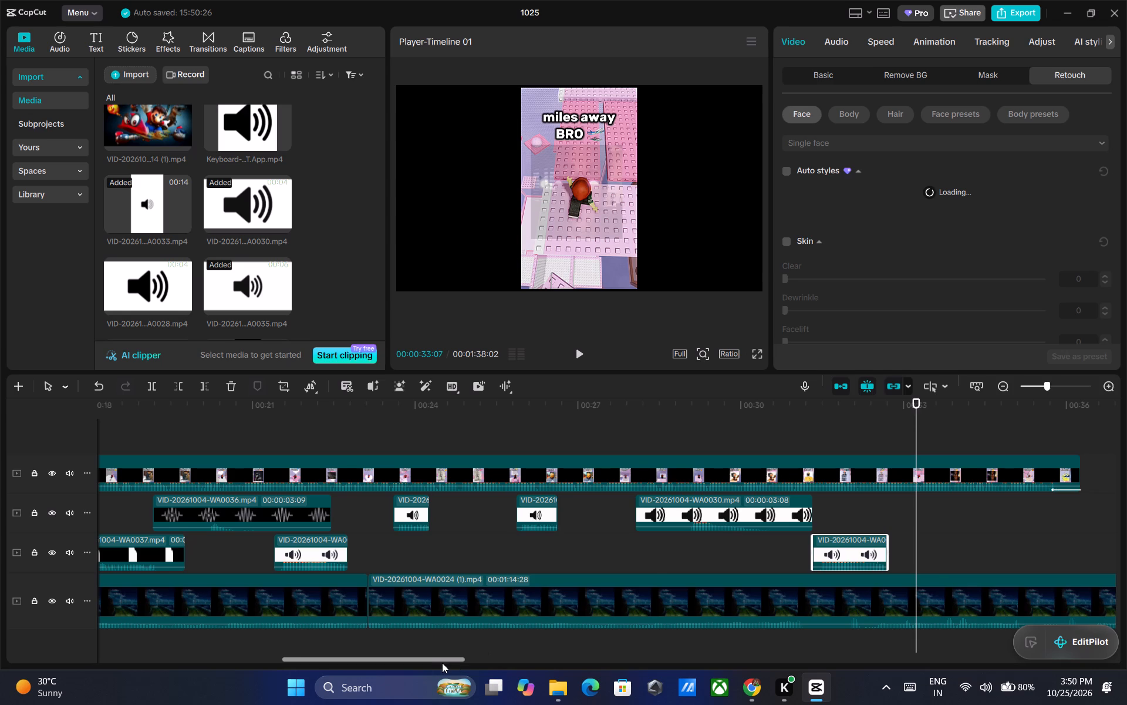
Copy the short sound effect clip that starts at about 00:00:09:10.
drag(442, 663, 375, 662)
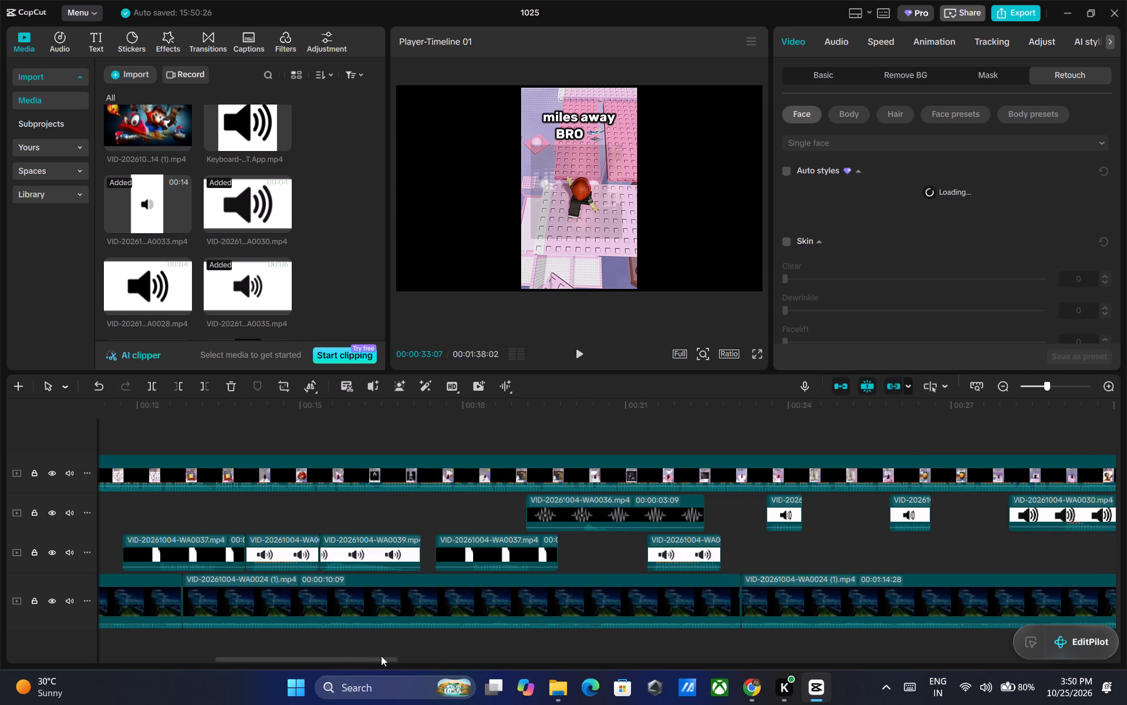
drag(381, 656, 343, 657)
drag(343, 662, 278, 657)
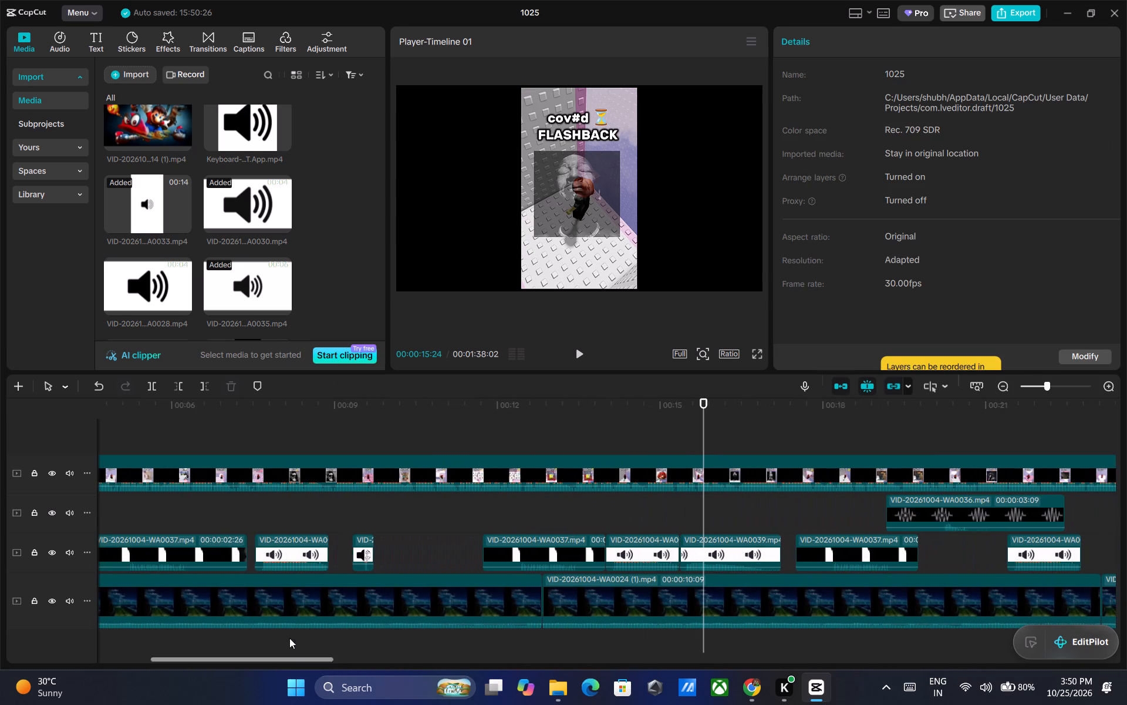
click(359, 549)
right_click(359, 549)
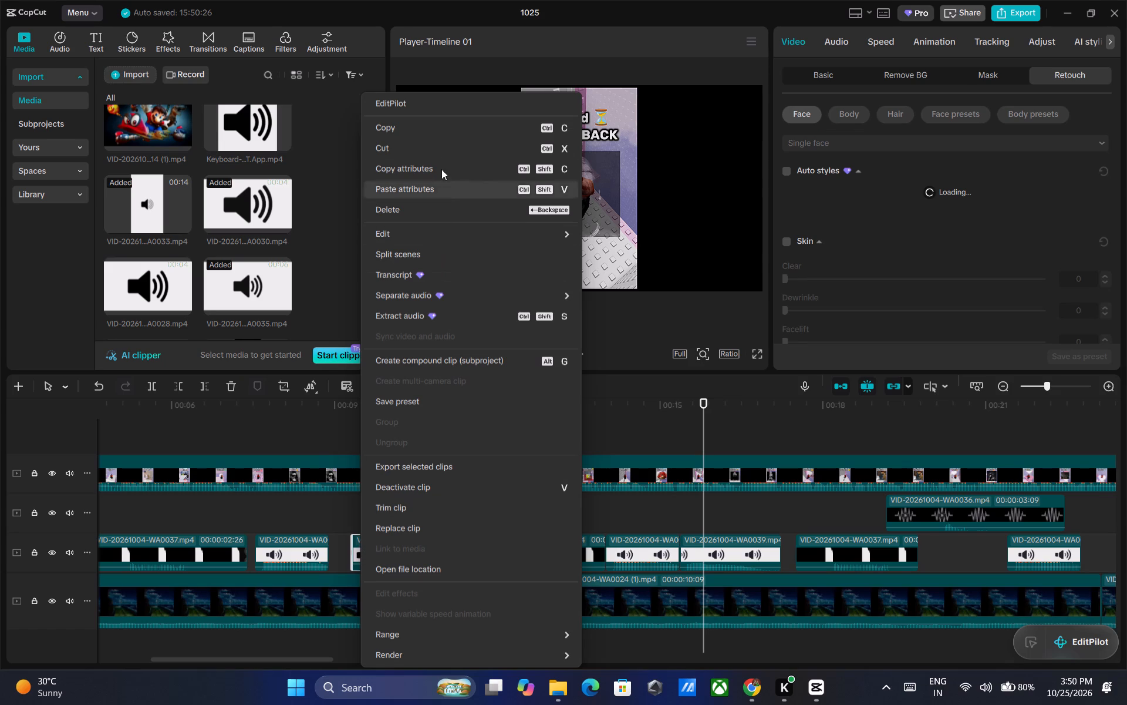
click(428, 129)
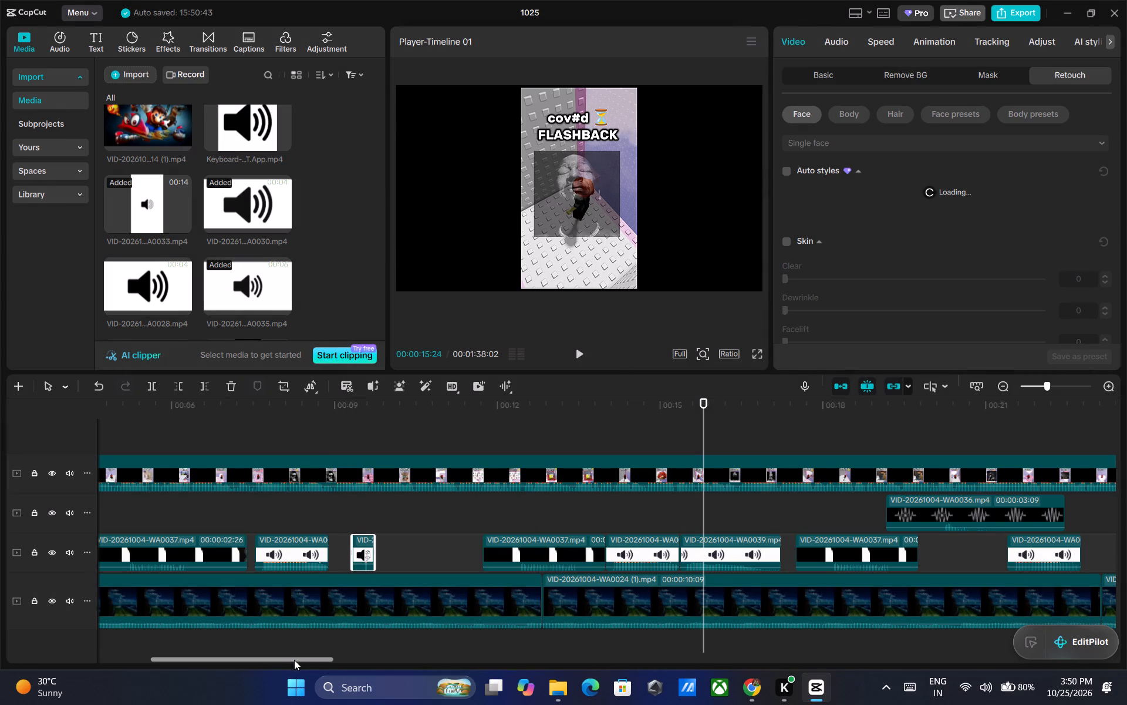
Paste the copied short sound clip at 00:00:33:06 for the "miles away BRO" image.
drag(291, 660, 464, 666)
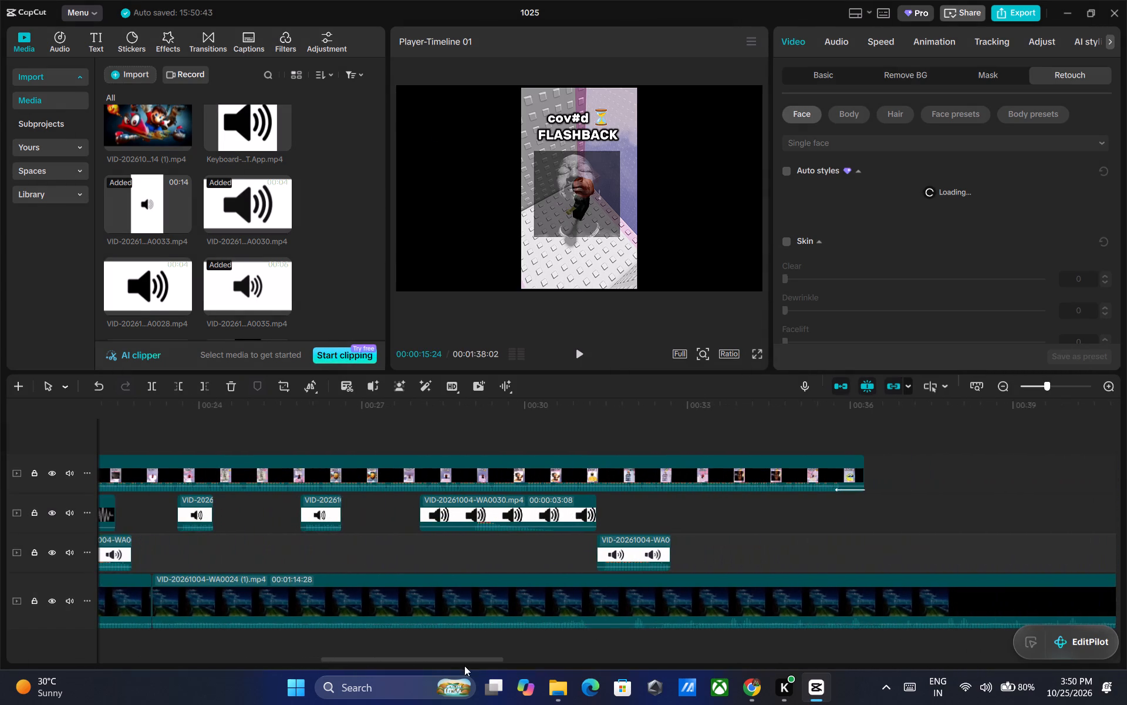
drag(464, 666, 465, 666)
click(631, 503)
click(579, 347)
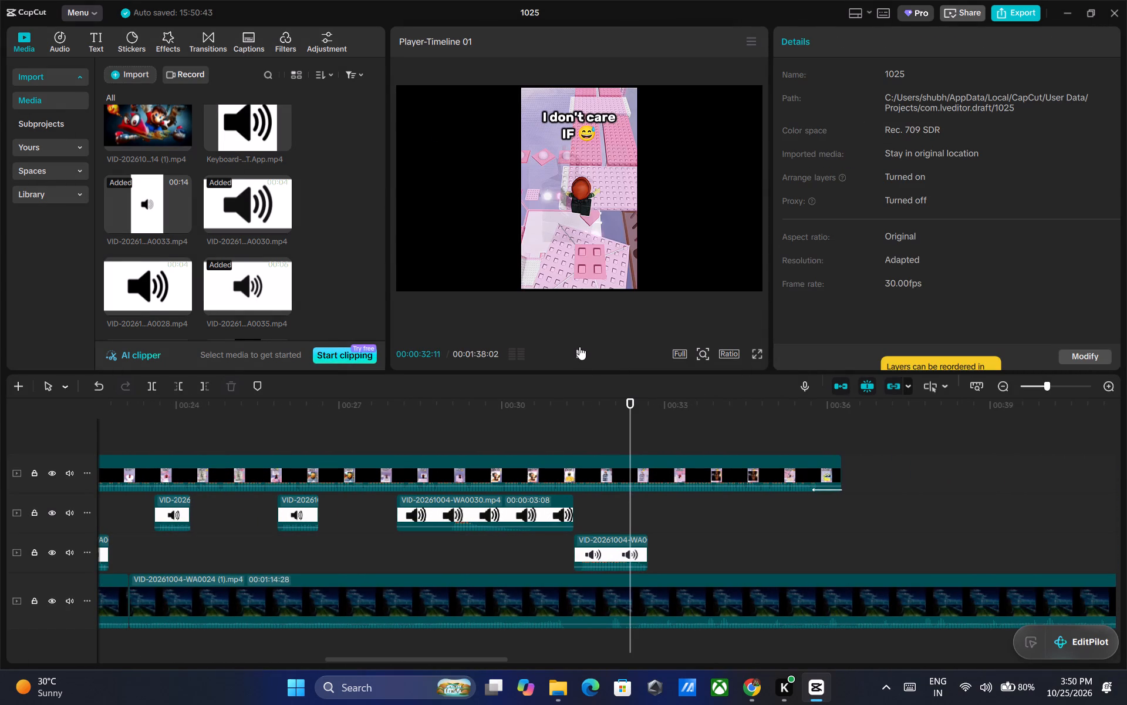
triple_click(579, 347)
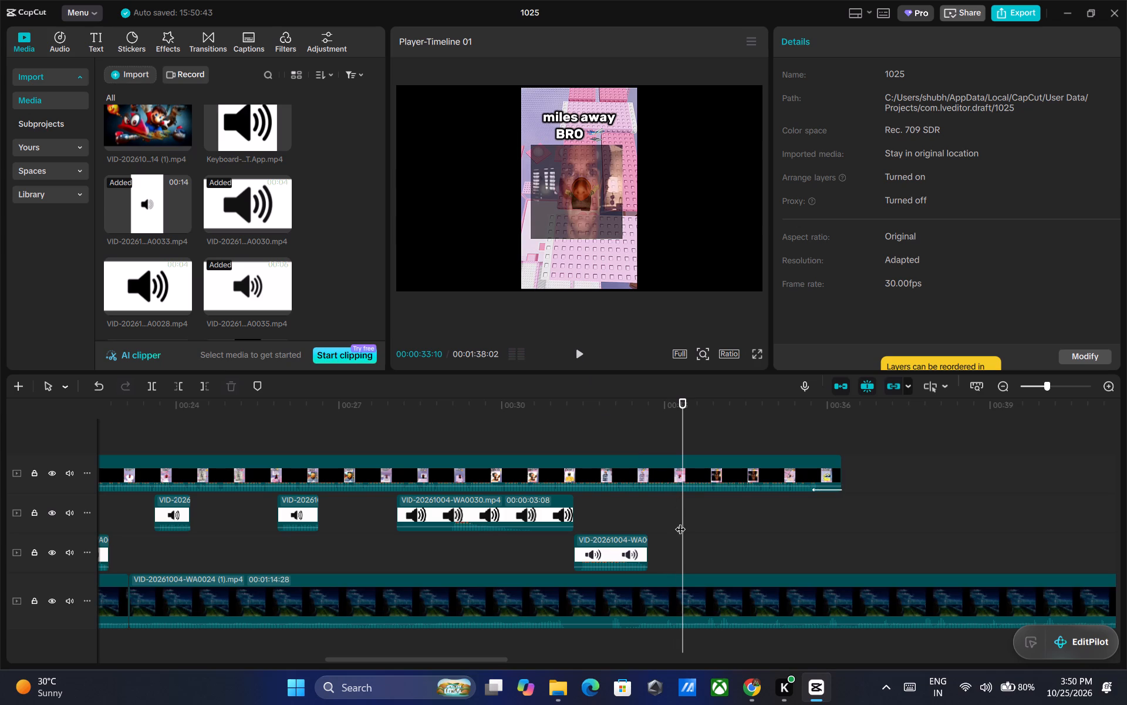
drag(681, 406, 676, 405)
right_click(677, 510)
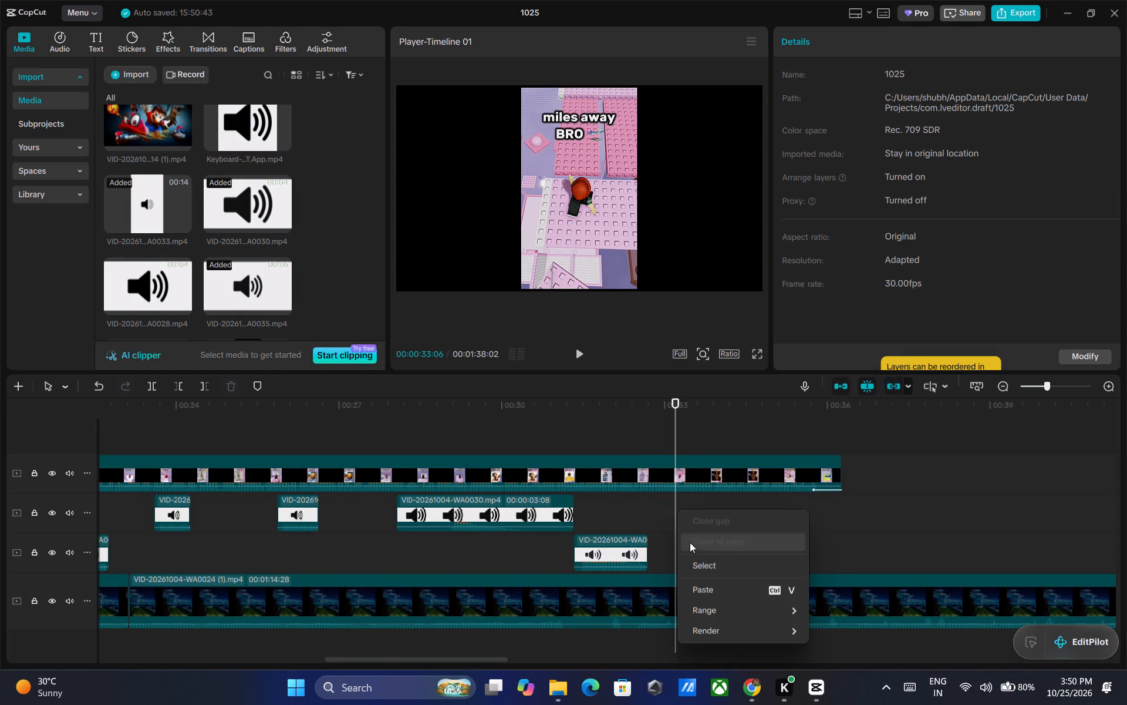
click(707, 594)
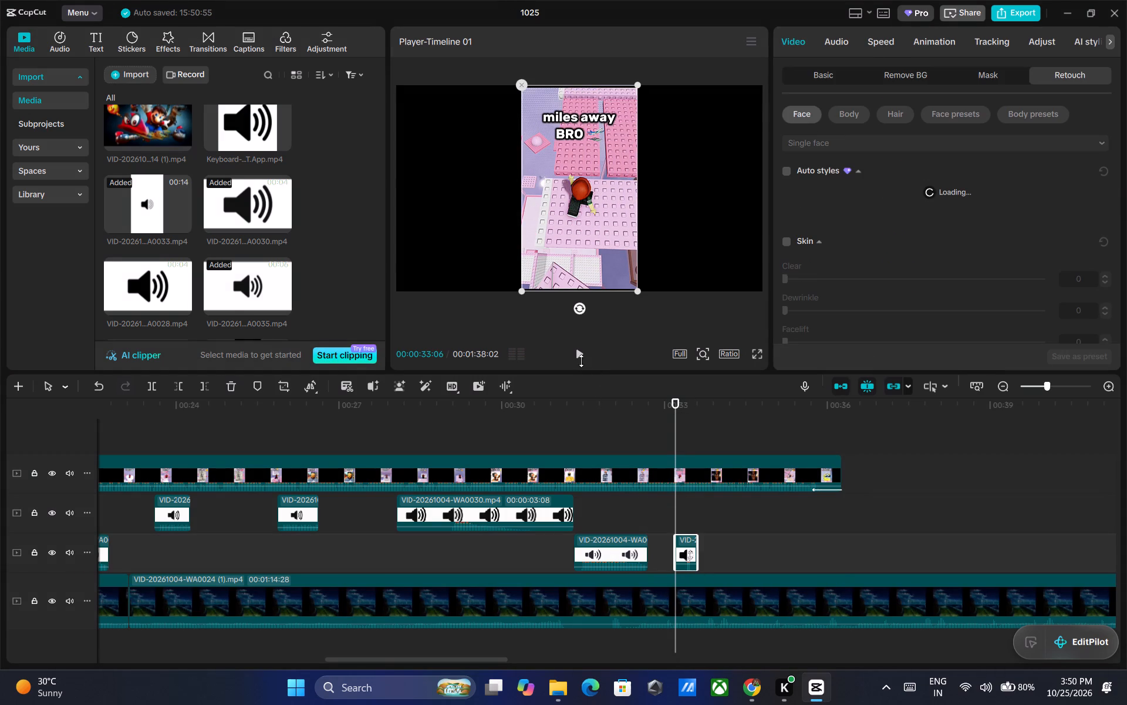
Play the pasted short clip and move it slightly earlier, starting at about 00:00:33:01.
click(581, 357)
click(581, 357)
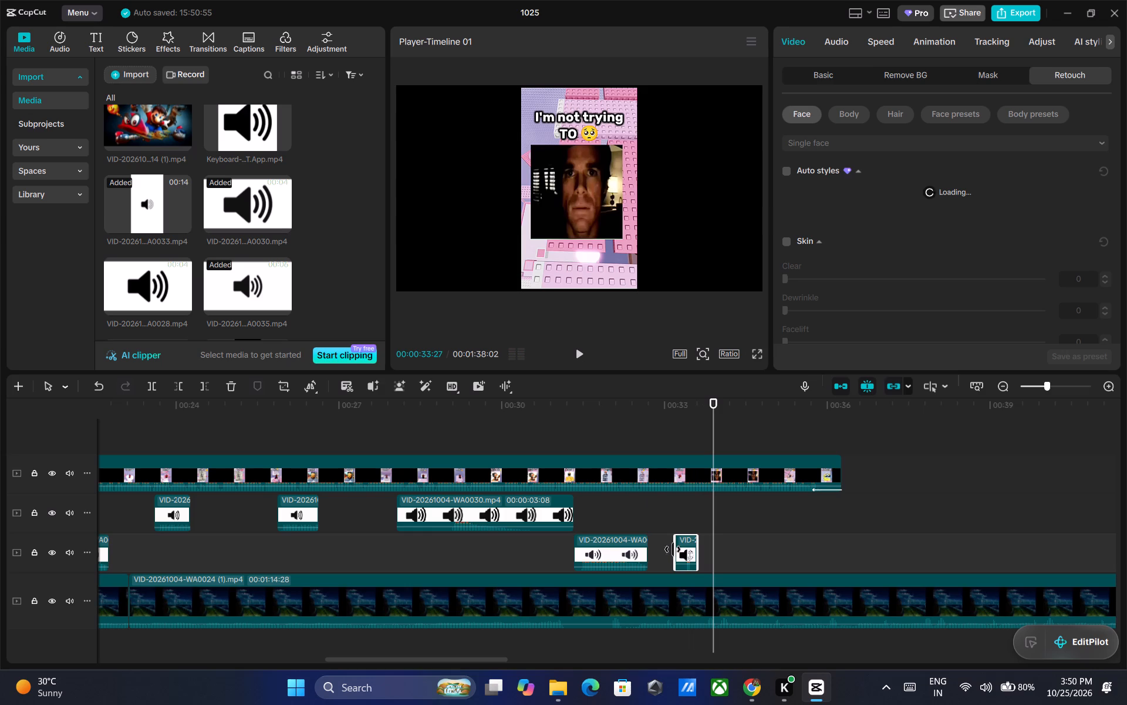
drag(680, 545, 675, 547)
drag(675, 547, 673, 545)
Play from the moved clip's start to check its timing and find the "become a bonus CHAPTER" image, around 00:00:35:01.
drag(713, 417, 677, 416)
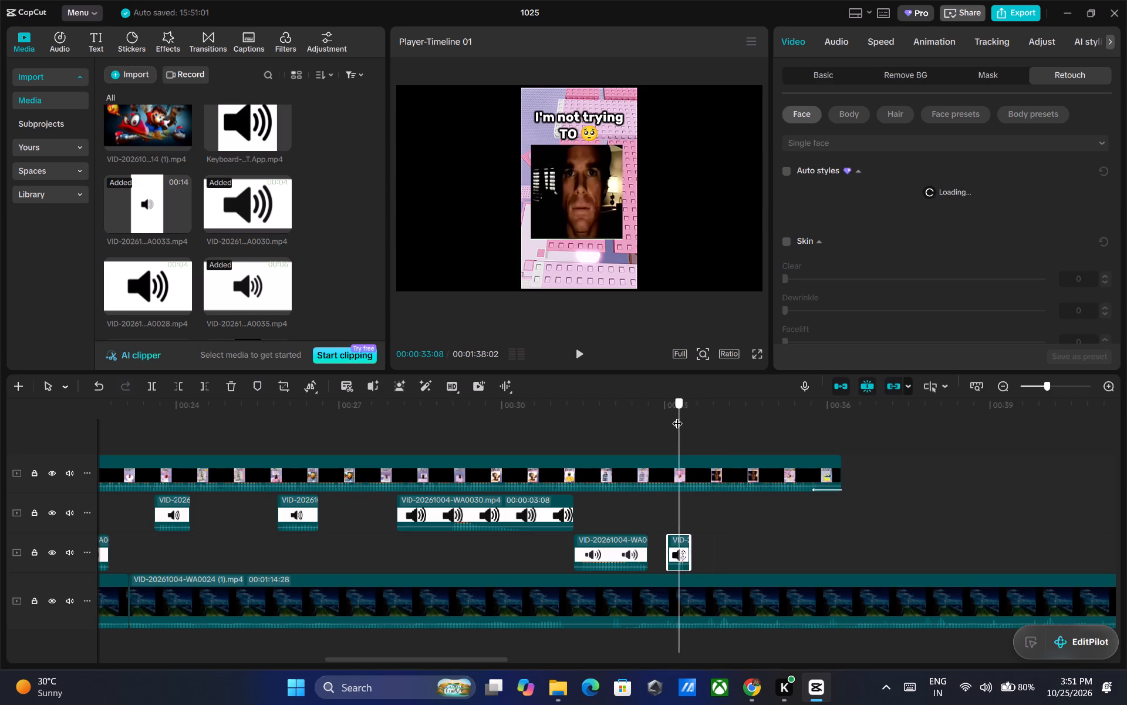
drag(677, 416, 669, 416)
click(576, 350)
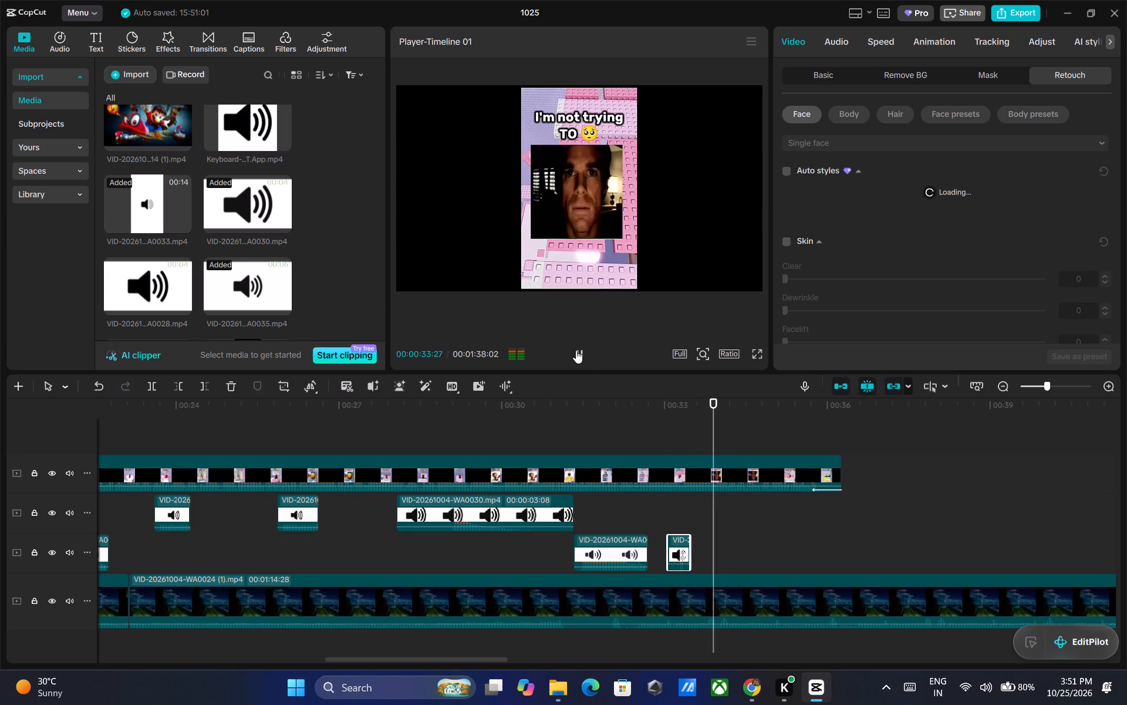
triple_click(576, 350)
triple_click(576, 350)
triple_click(576, 350)
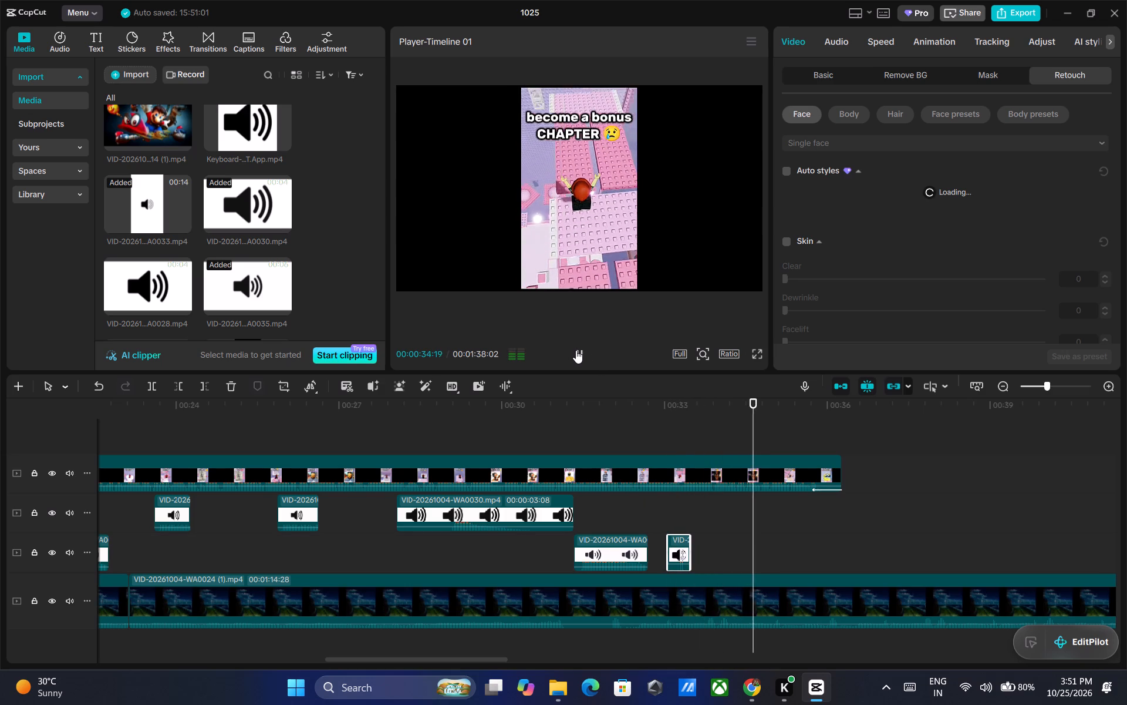
double_click(576, 350)
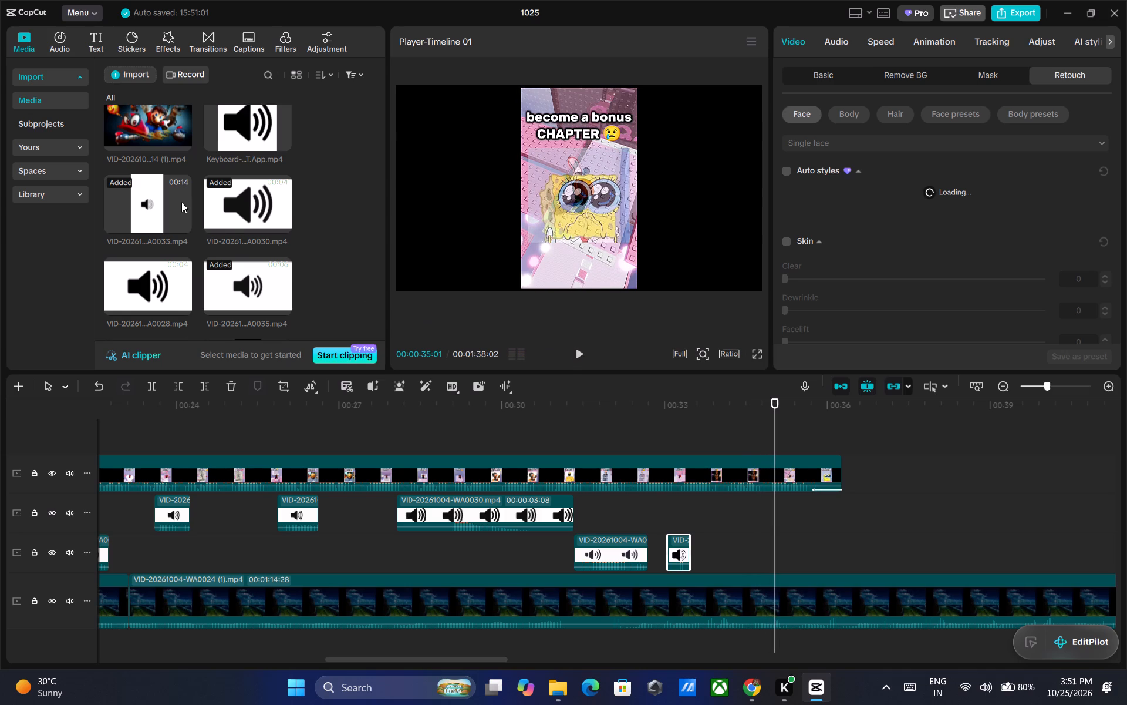
Audition sound effects in the imported media for the "become a bonus CHAPTER" image.
scroll(191, 200, up, 2)
click(254, 273)
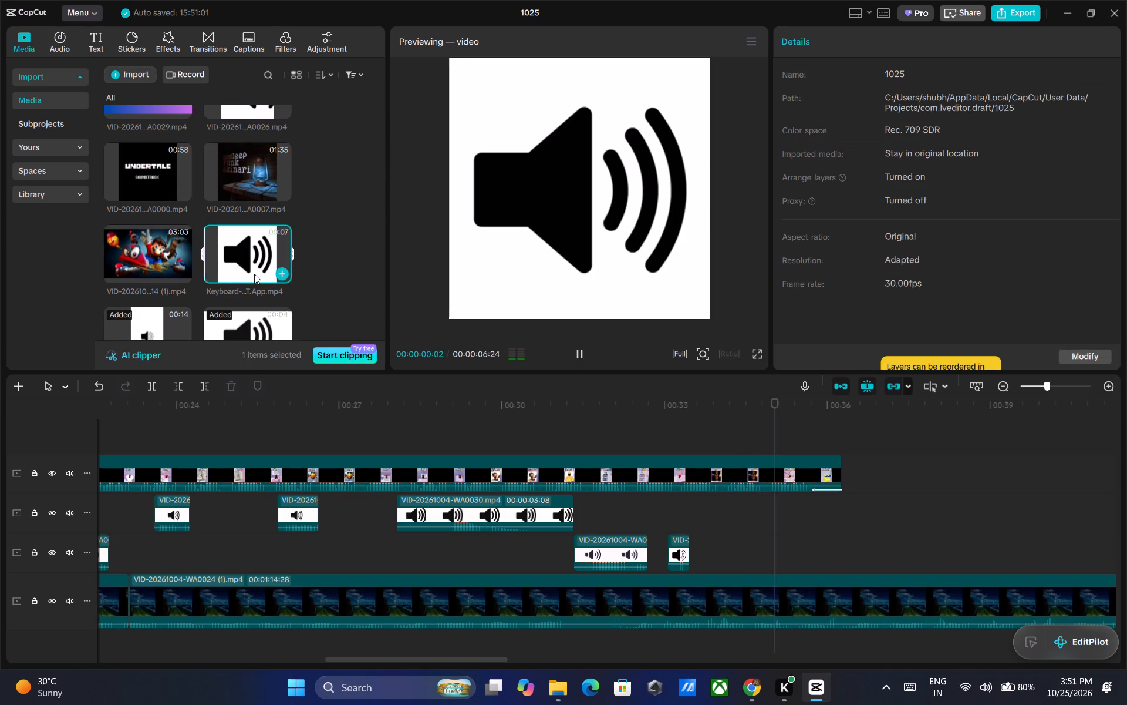
scroll(245, 265, down, 3)
click(155, 227)
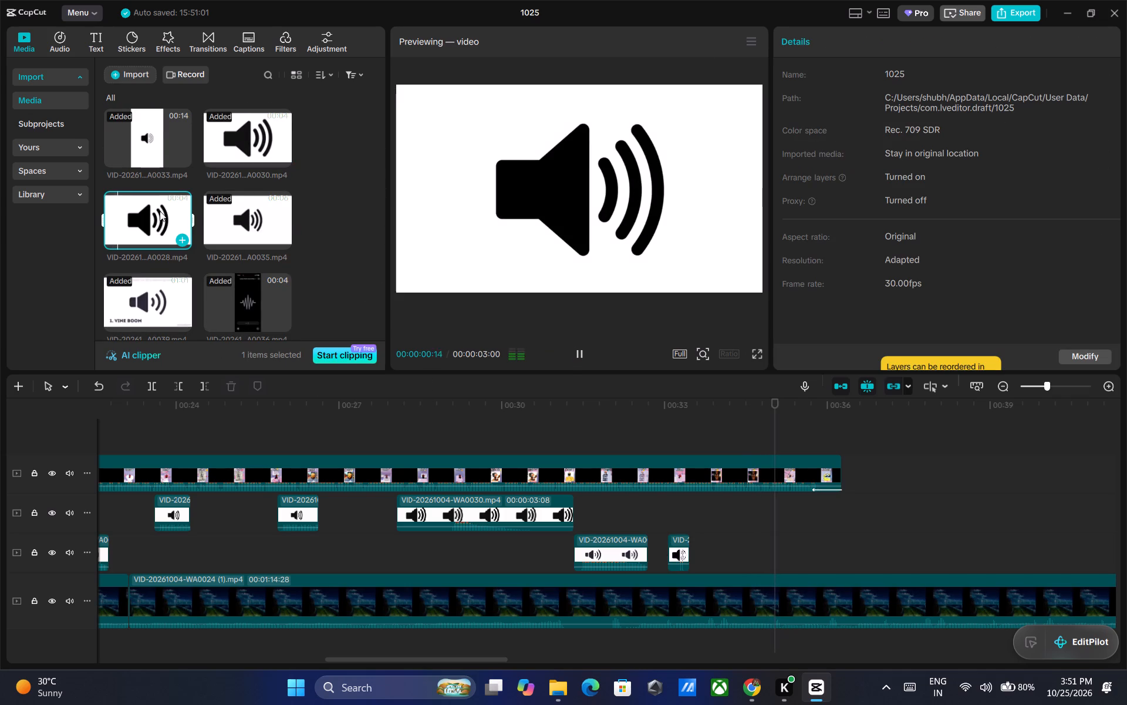
click(246, 210)
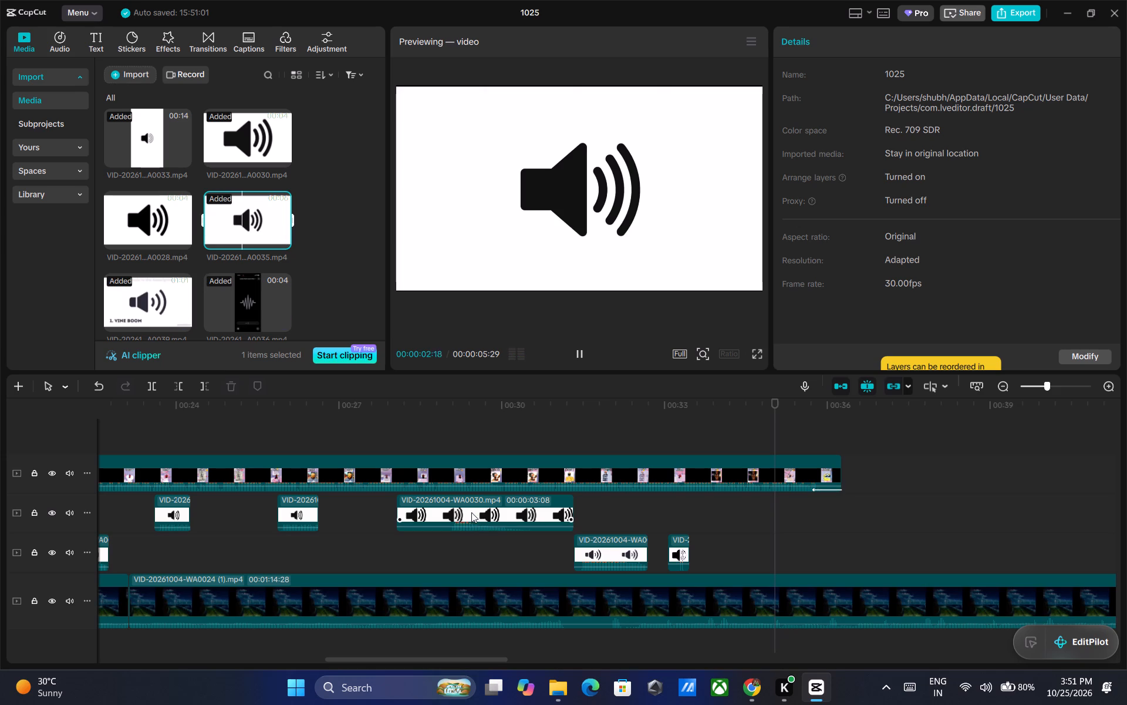
Copy the short sound clip that starts at about 00:00:25:26 and paste it at 00:00:35:01 for the "become a bonus CHAPTER" image.
click(298, 513)
right_click(296, 507)
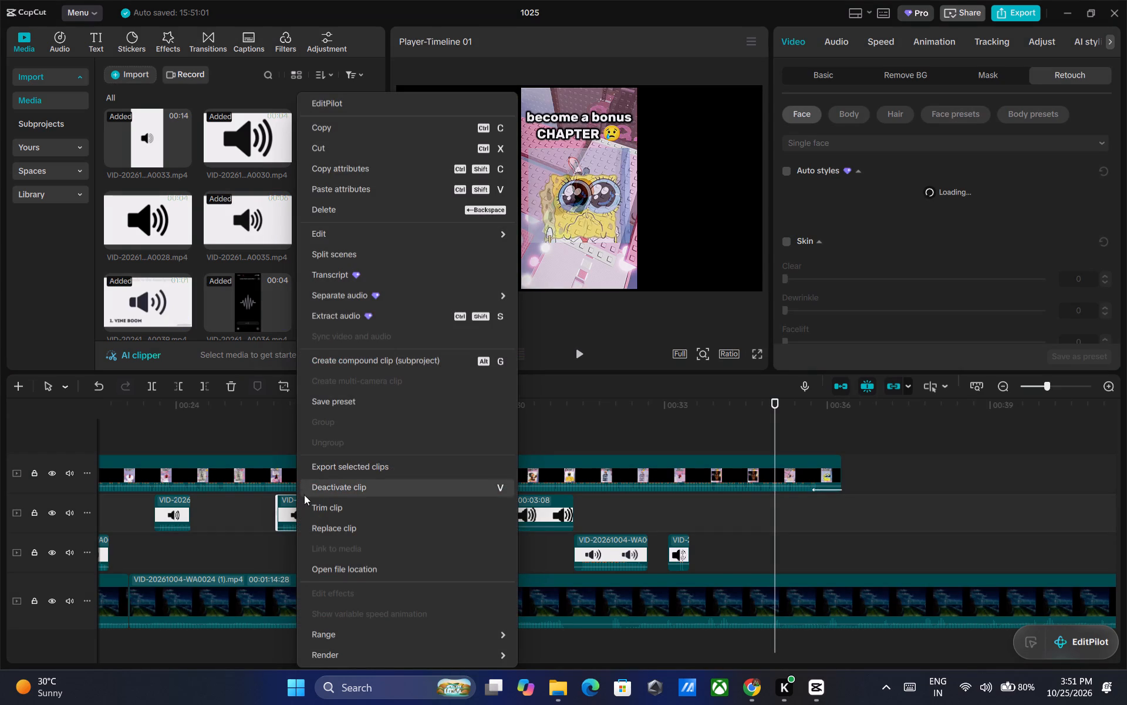
click(374, 138)
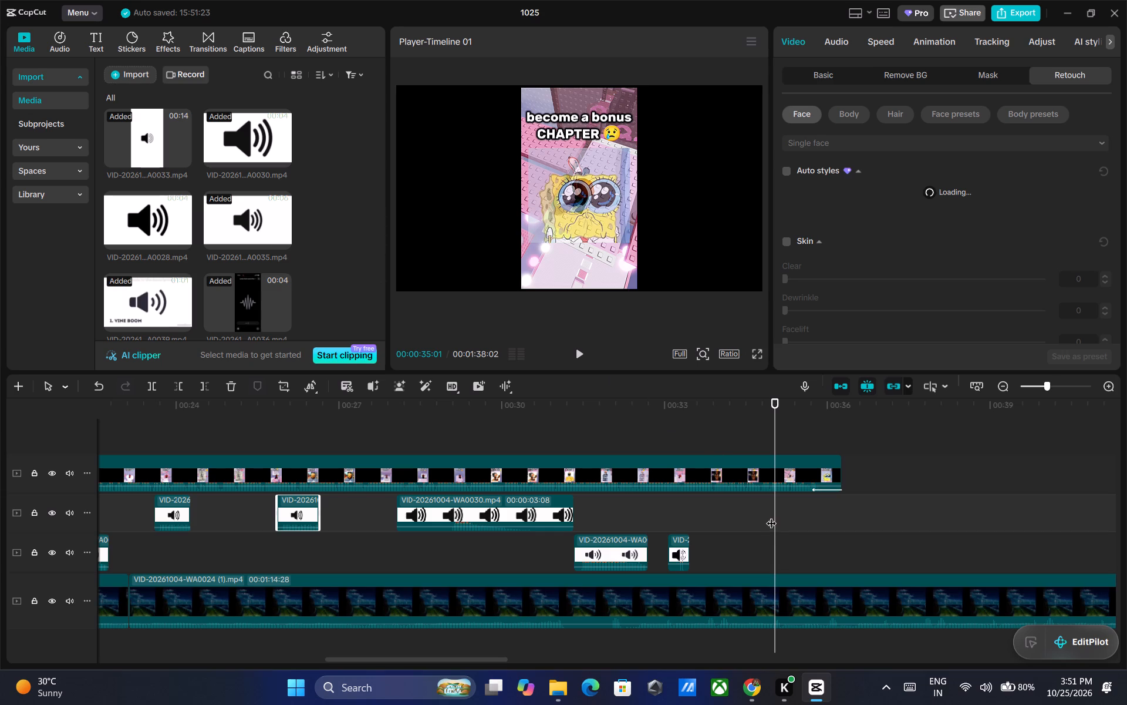
right_click(772, 514)
click(814, 595)
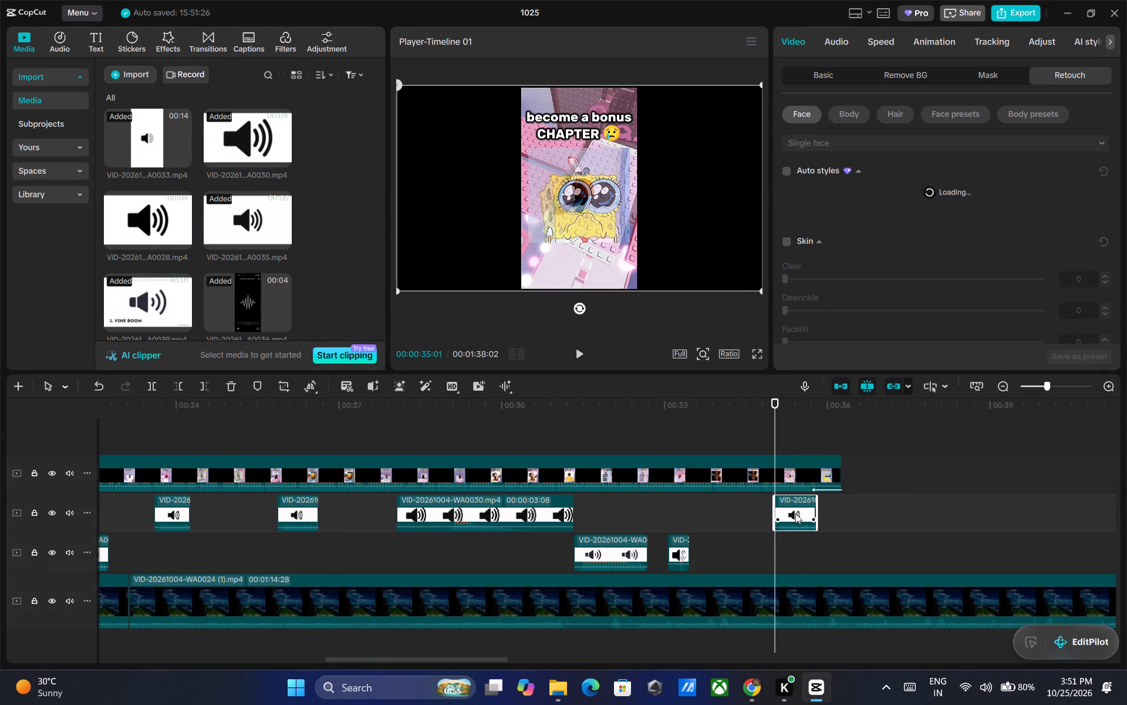
Move the pasted sound clip slightly earlier, starting at about 00:00:34:28, and play the ending to check its timing.
drag(795, 507, 790, 508)
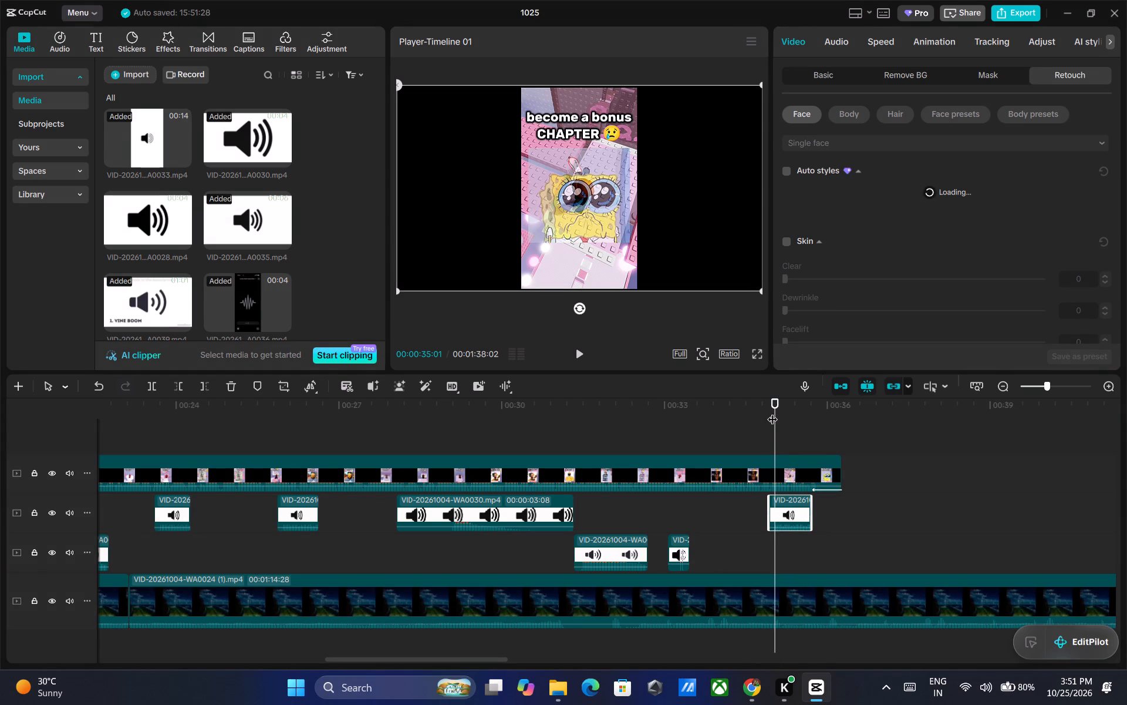
click(580, 352)
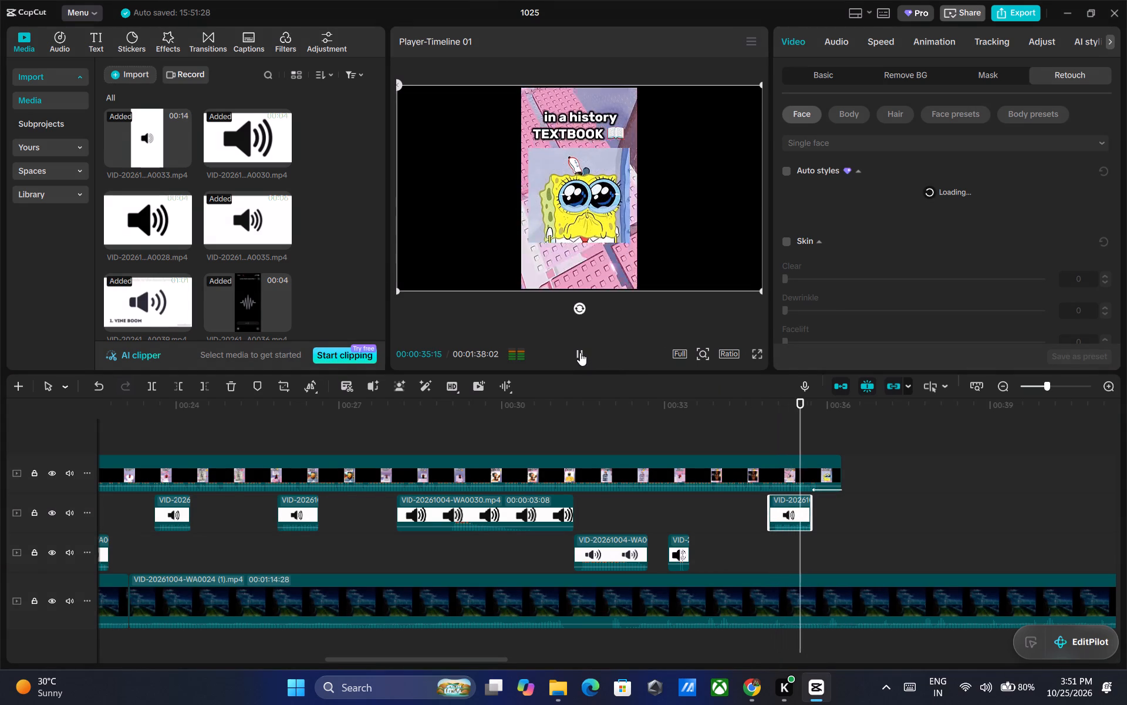
click(580, 352)
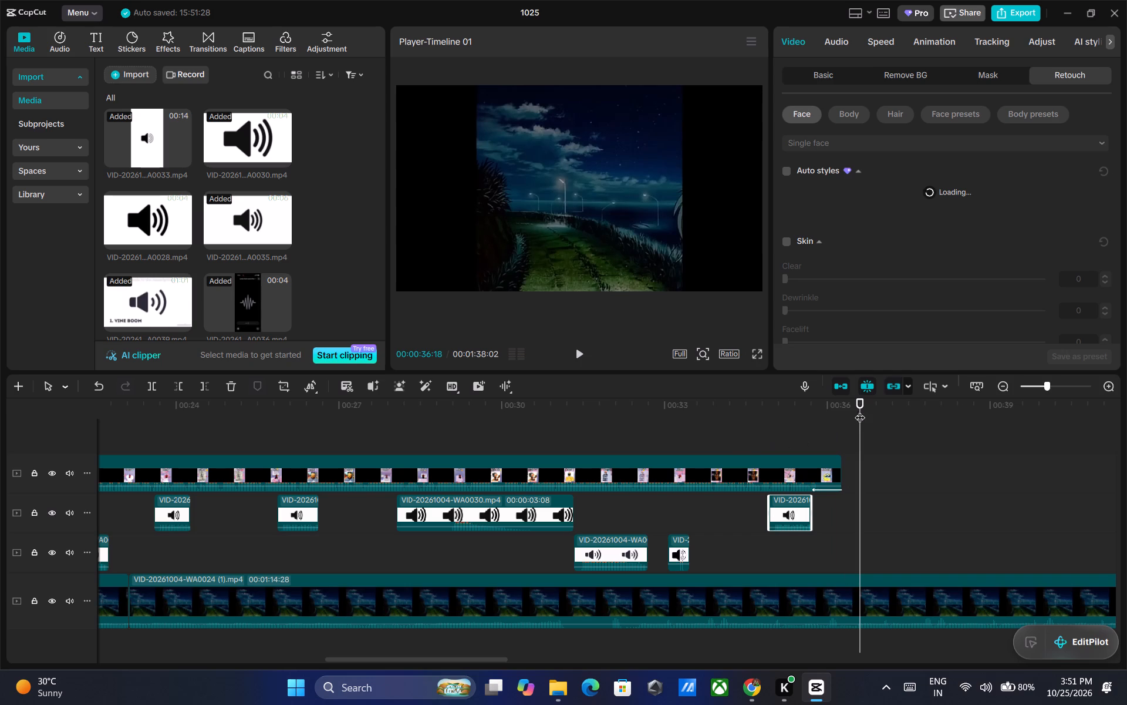
Split the background night-scene clip at 00:00:36:08, where the main video ends, and delete the part after it.
drag(859, 402, 843, 401)
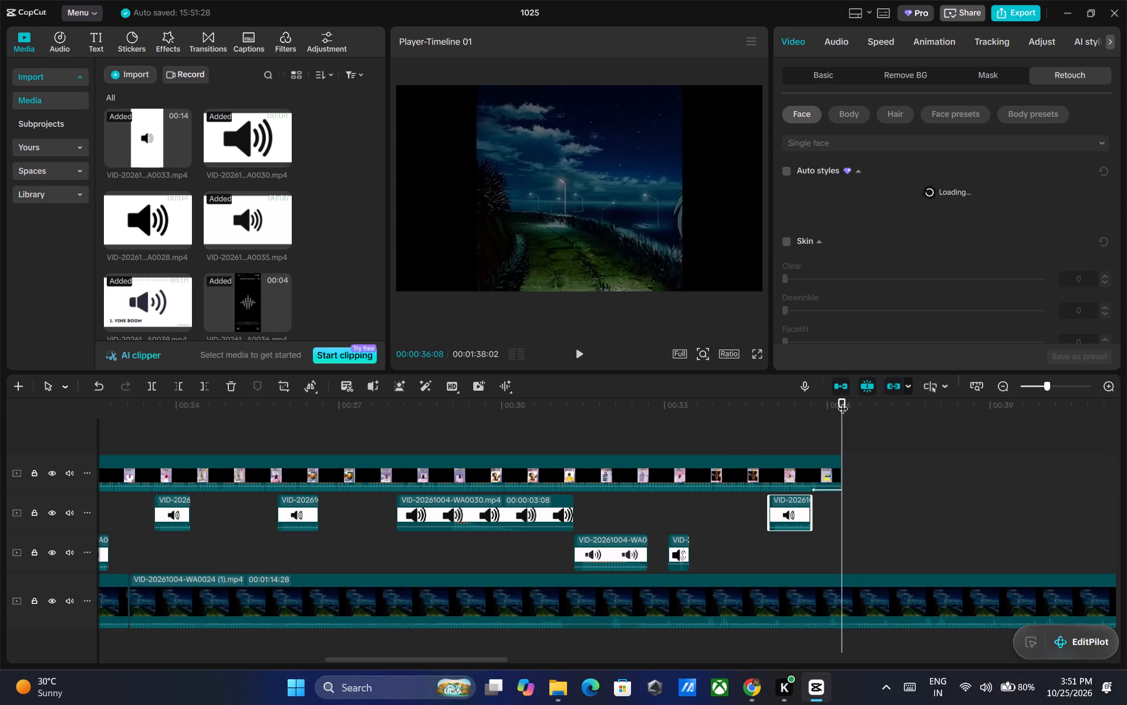
click(848, 605)
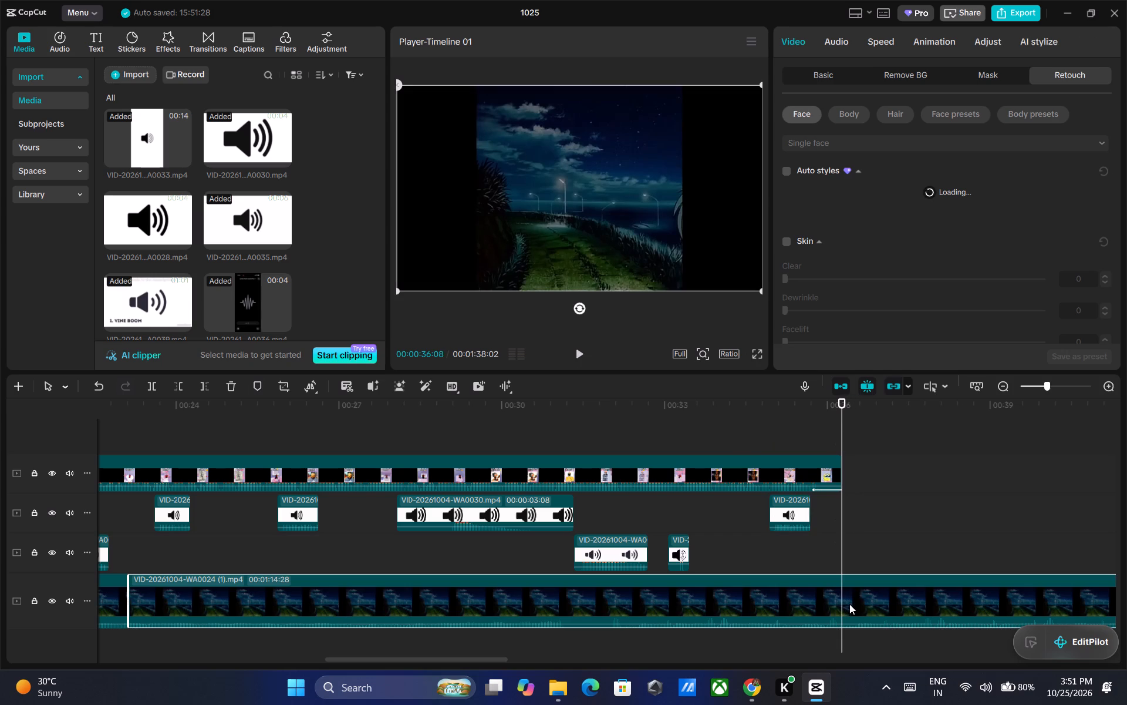
key(ctrl+b)
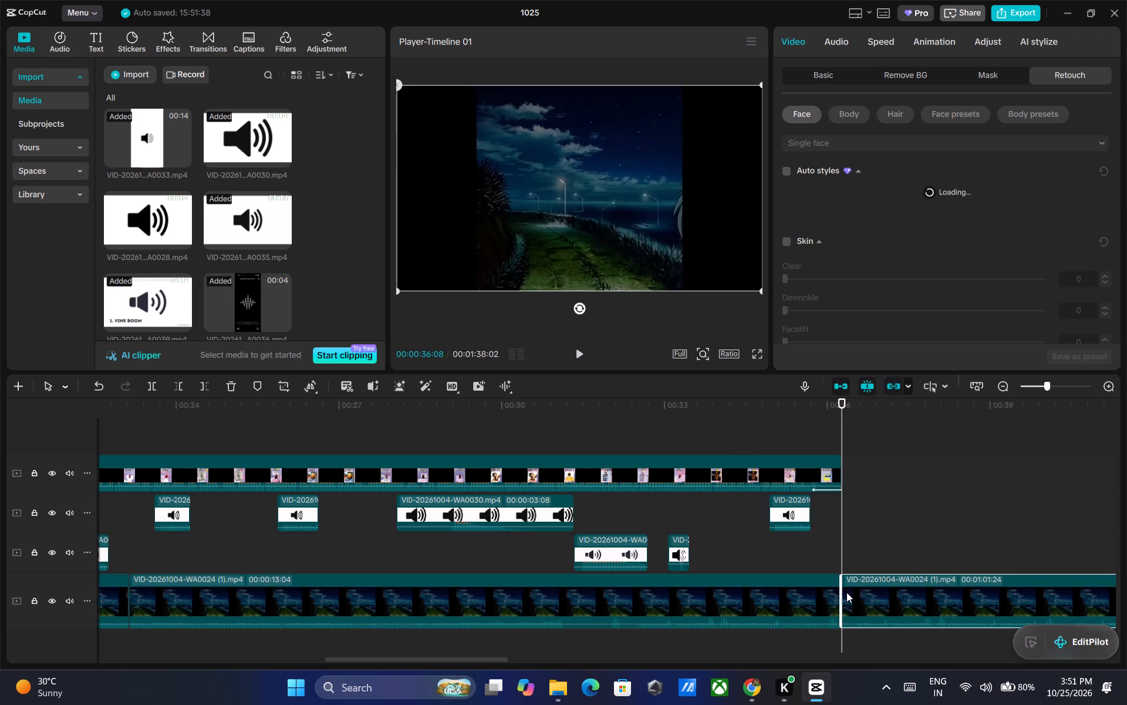
key(Delete)
Check the main gameplay video's audio volume and fade settings.
click(794, 442)
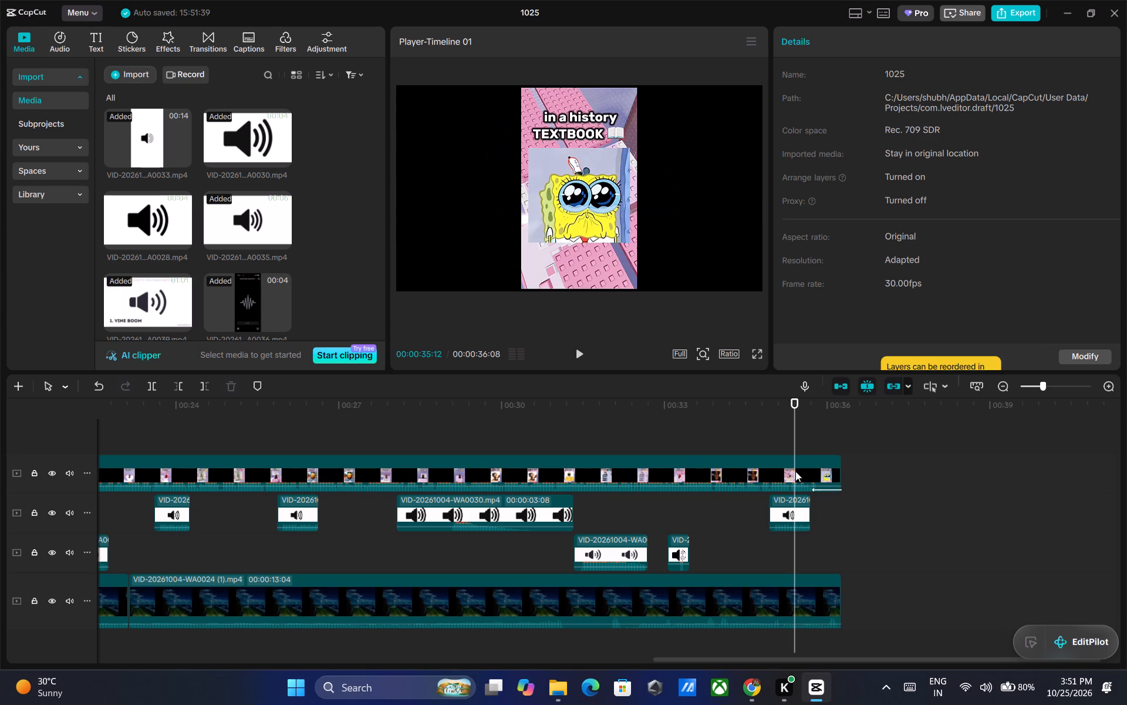
click(795, 471)
click(911, 73)
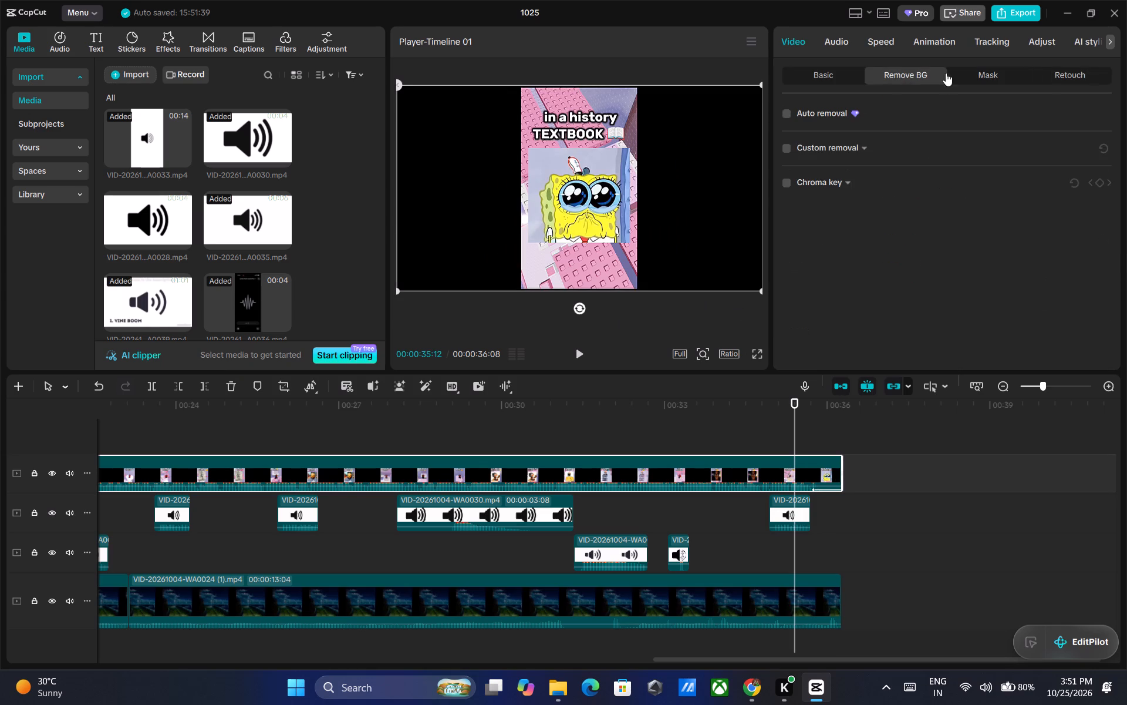
click(977, 72)
click(839, 75)
click(838, 39)
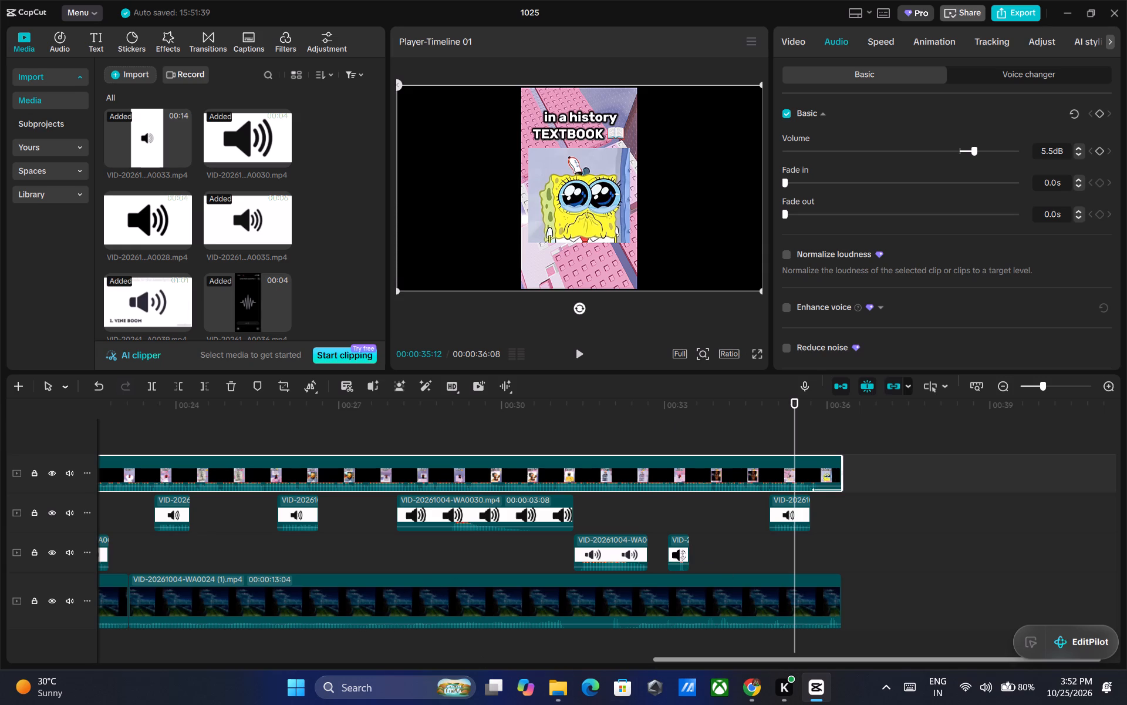
Set the project's canvas aspect ratio to 9:16.
drag(749, 656, 673, 657)
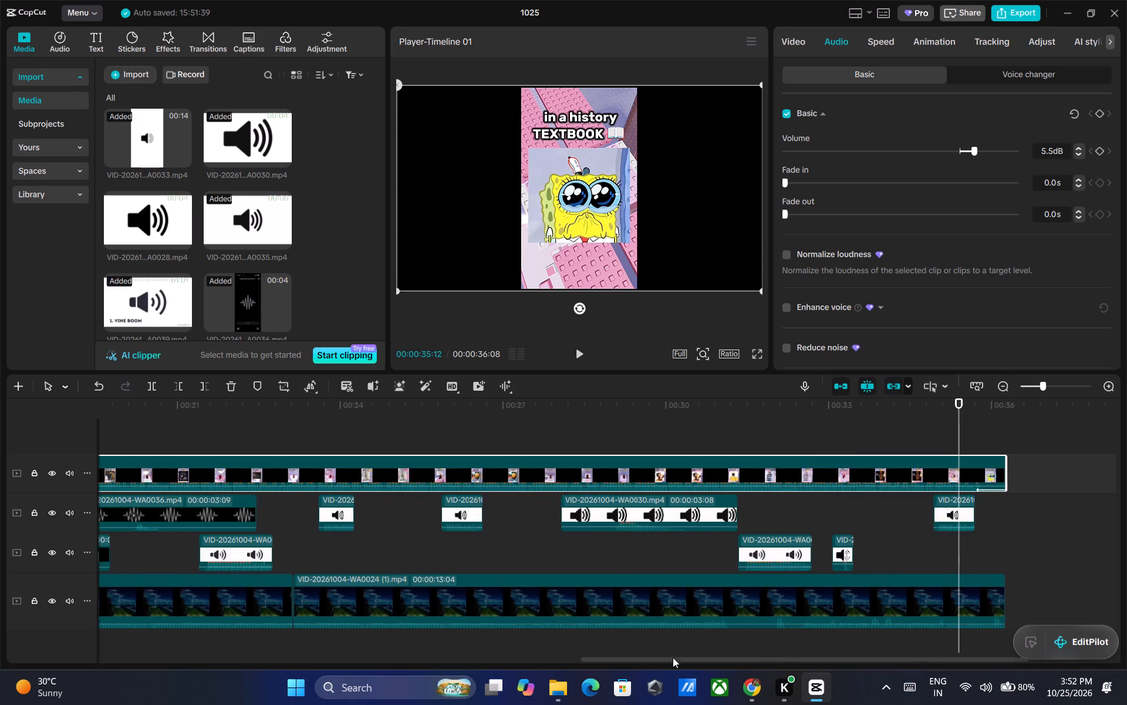
drag(673, 657, 421, 657)
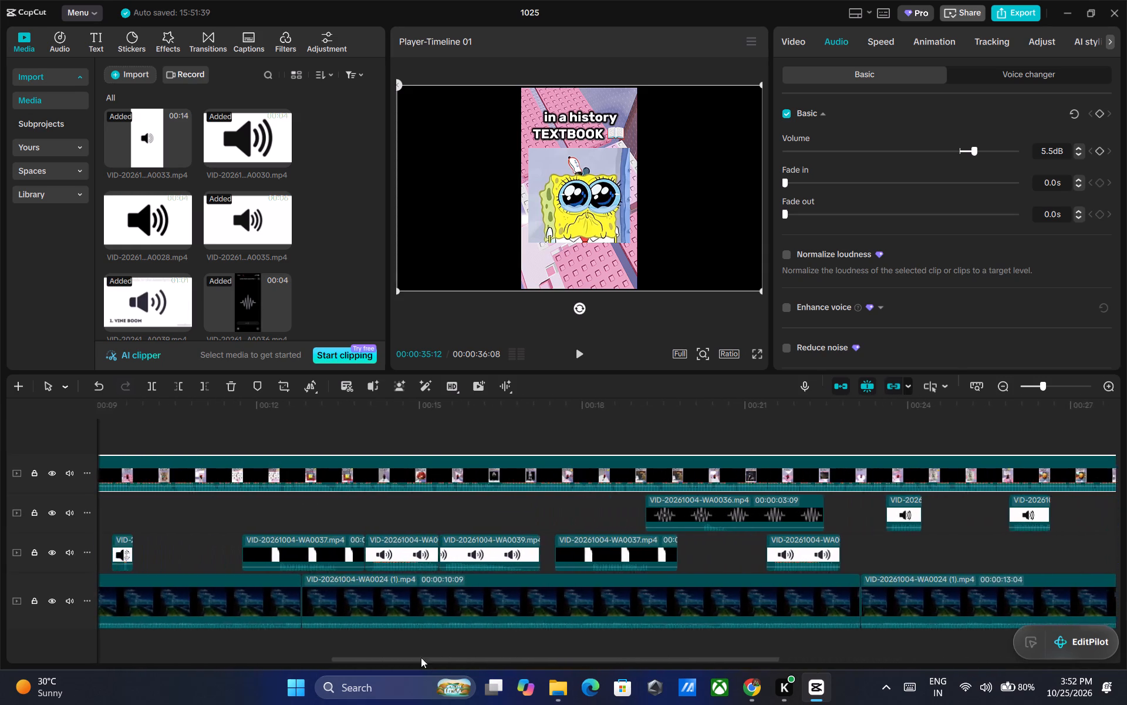
drag(421, 657, 160, 645)
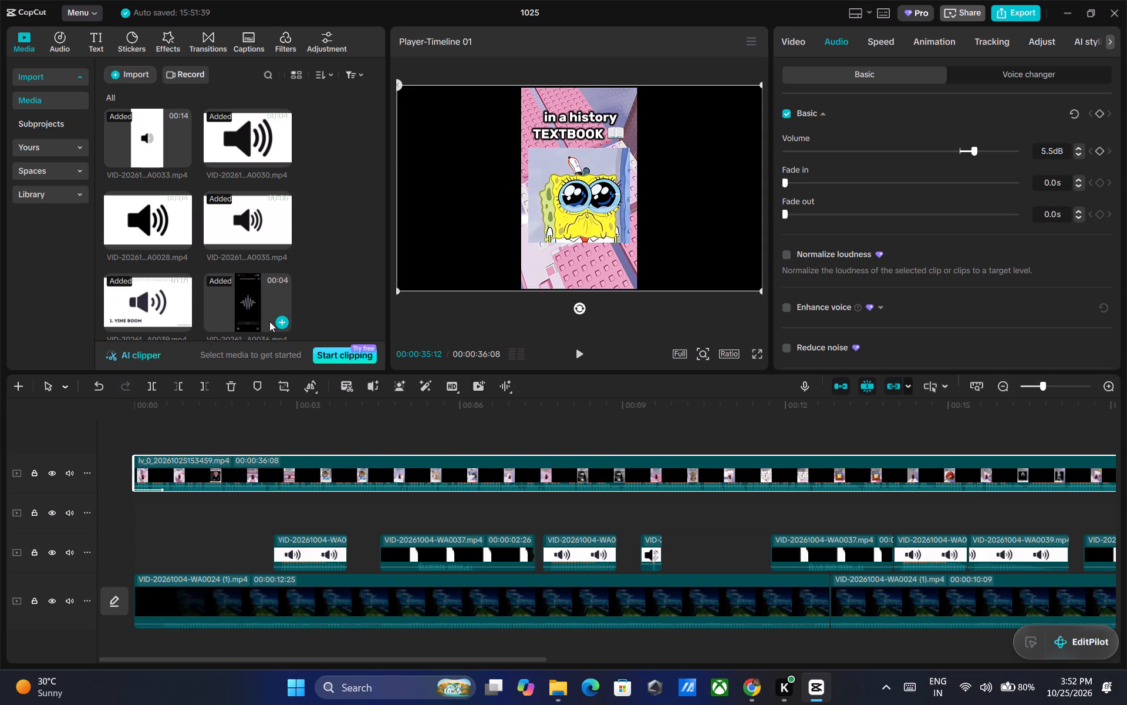
drag(399, 290, 409, 290)
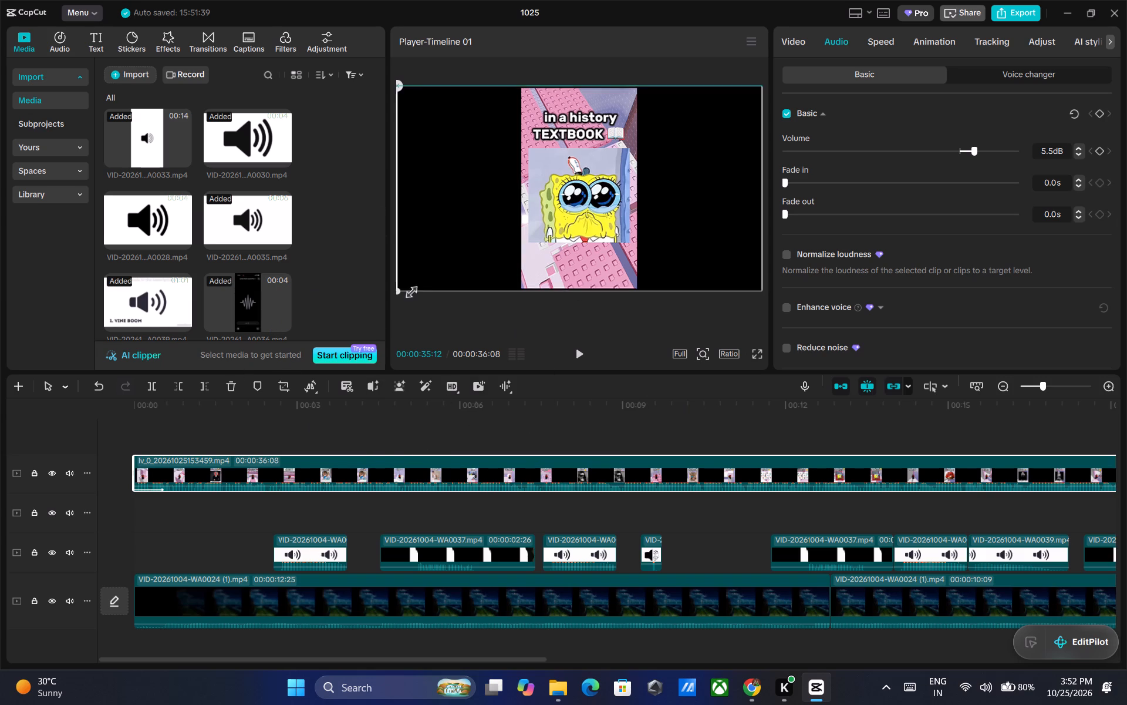
drag(409, 290, 419, 307)
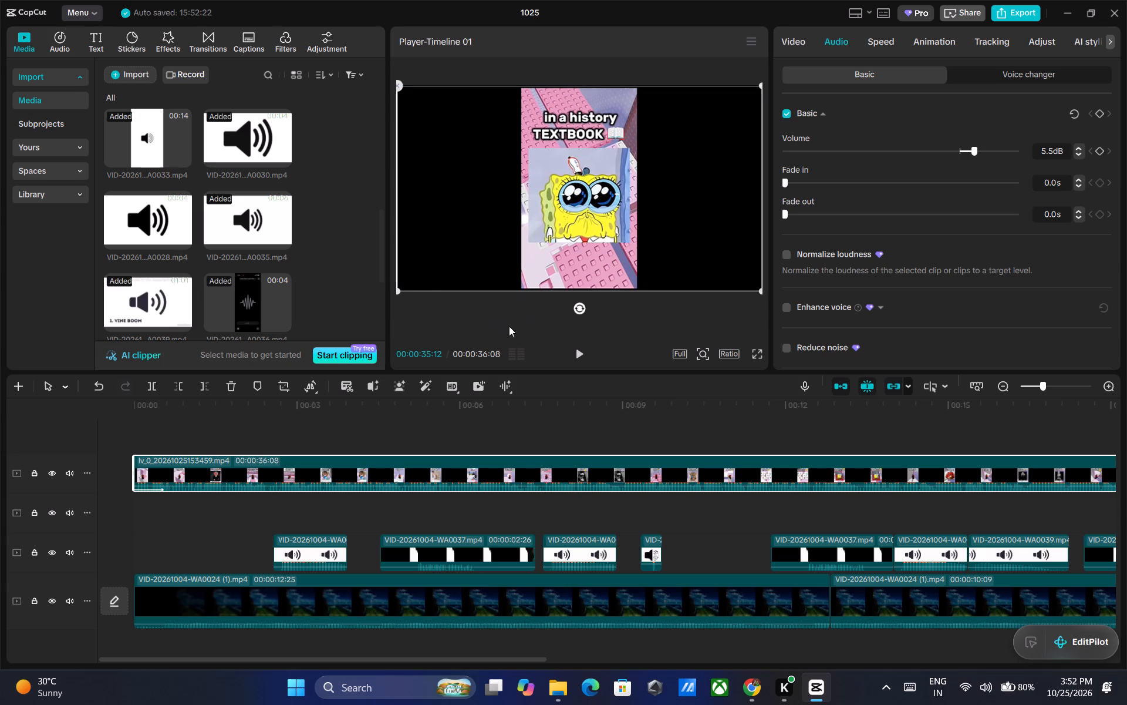
click(727, 352)
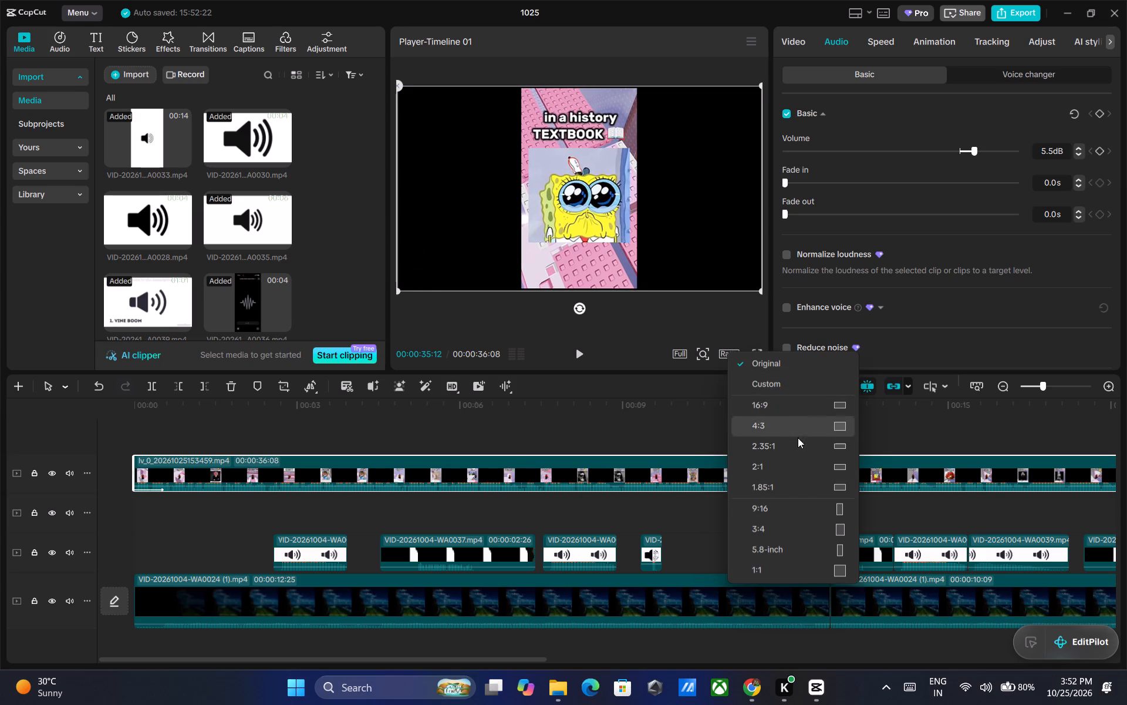
click(809, 508)
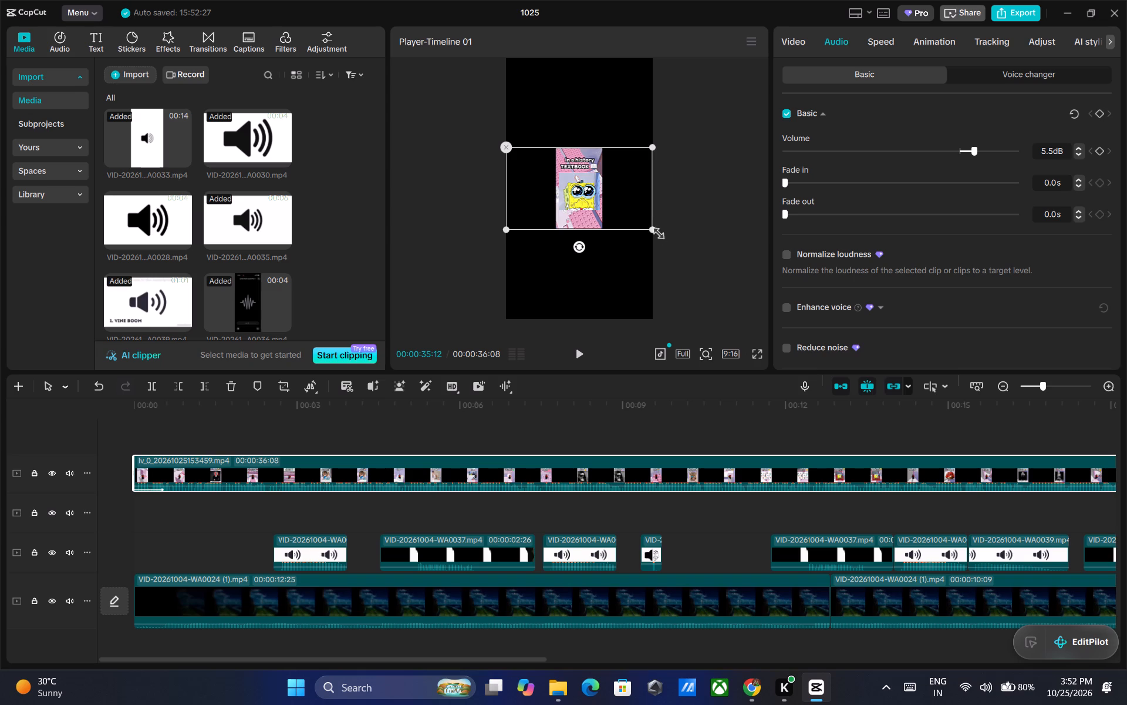
Enlarge the main gameplay video until its vertical picture fills the width of the 9:16 frame.
drag(654, 231, 809, 487)
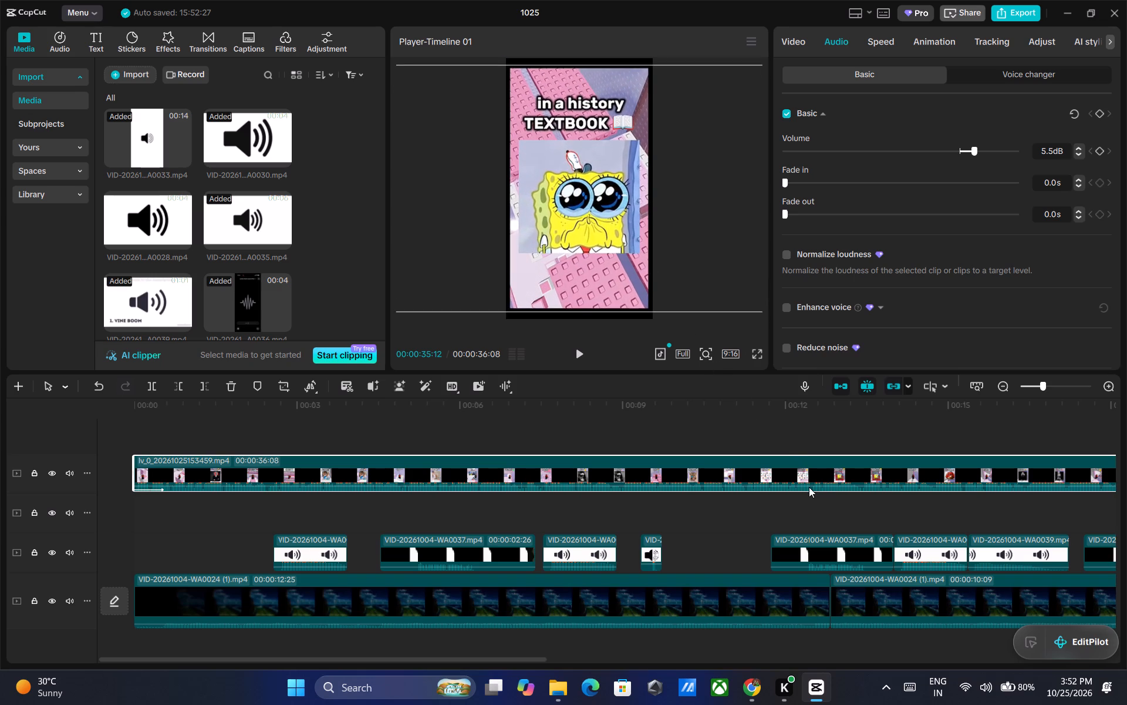
drag(809, 487, 818, 498)
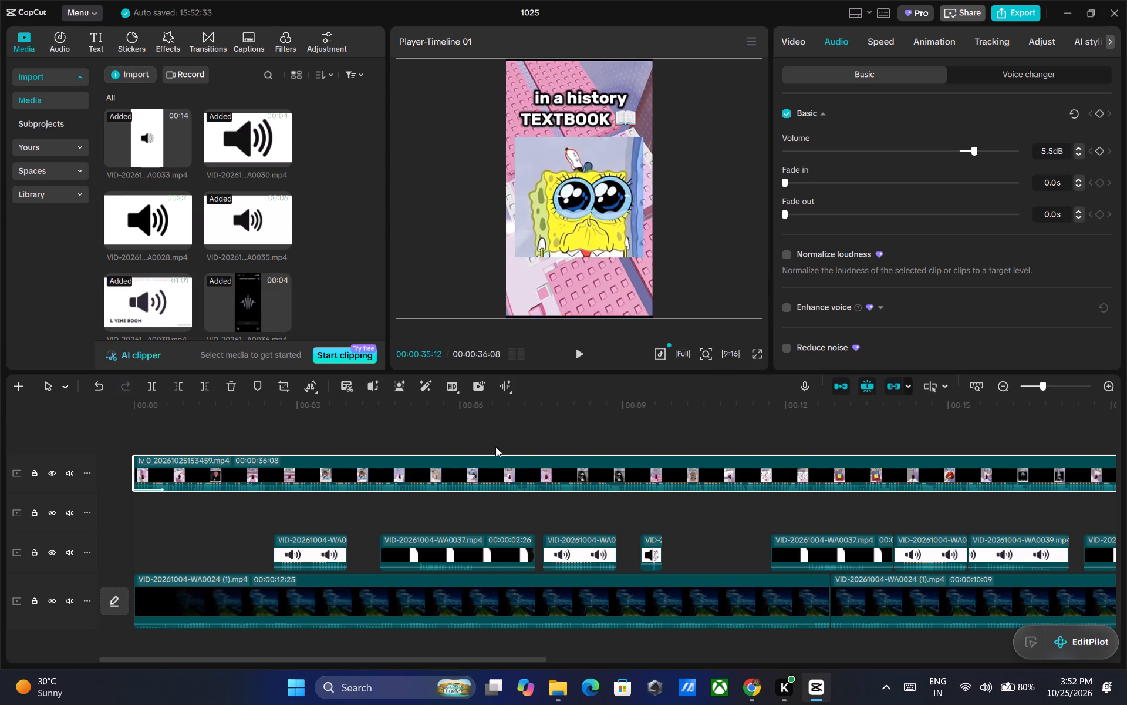
Play the whole edit full screen from 00:00:00:00 to review the framing, sound effects and ending.
drag(538, 659, 464, 659)
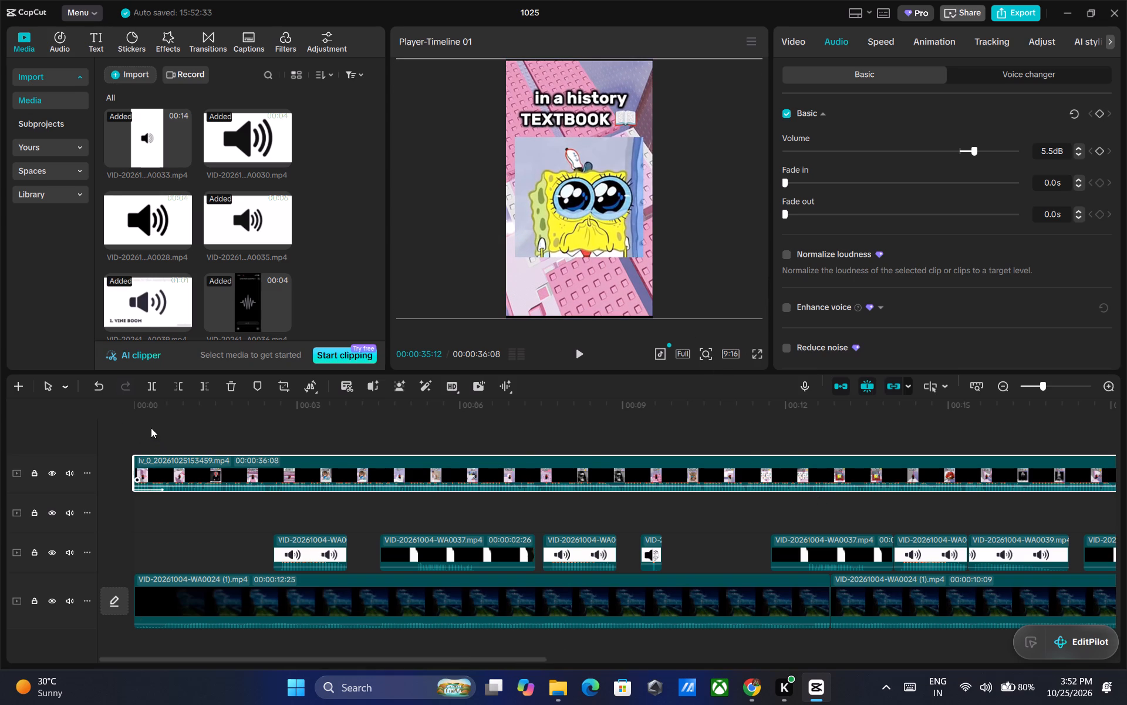
click(147, 426)
drag(149, 406, 133, 404)
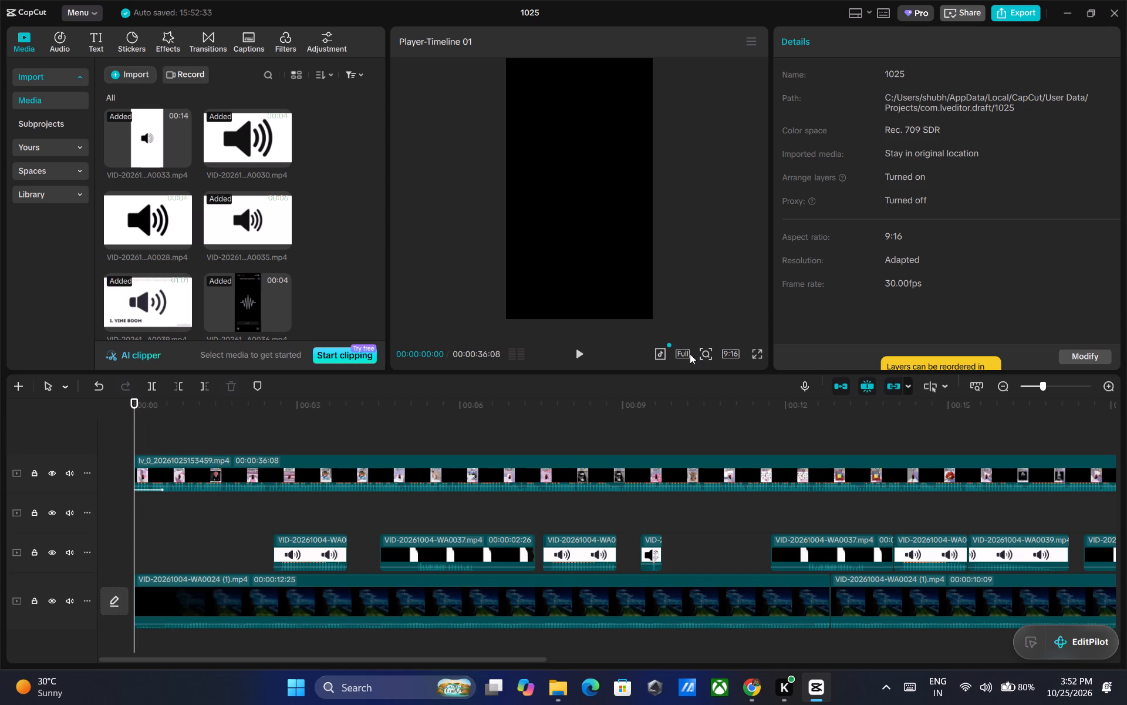
click(754, 349)
click(363, 637)
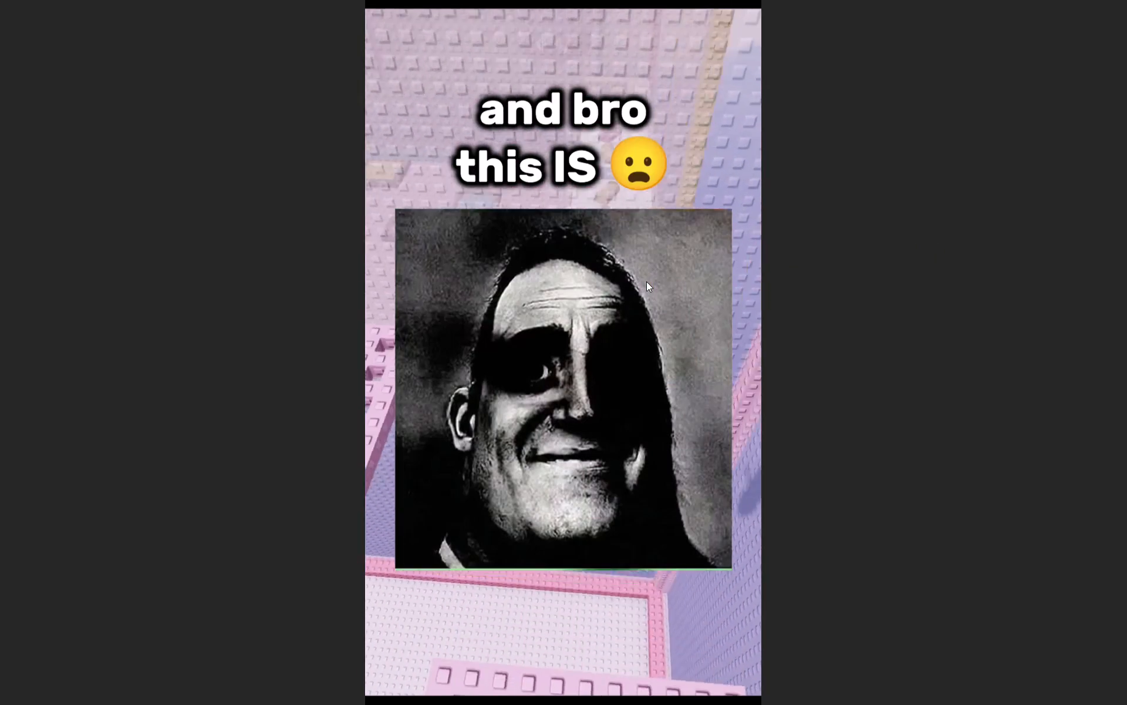
click(595, 253)
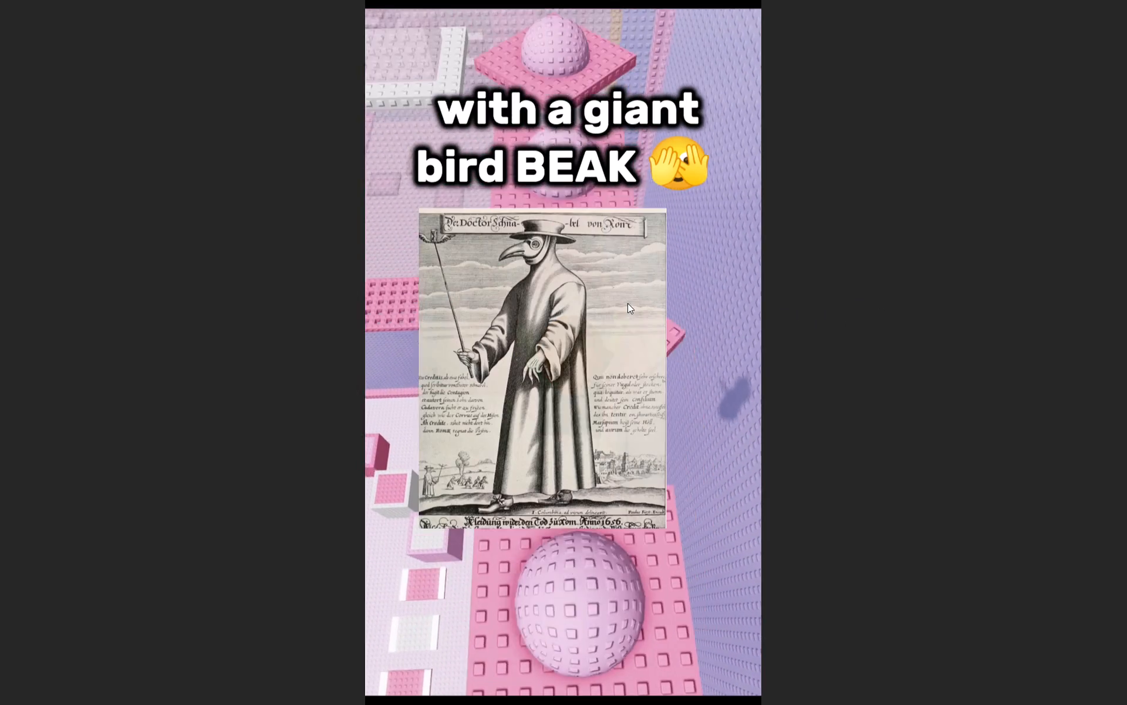
click(627, 303)
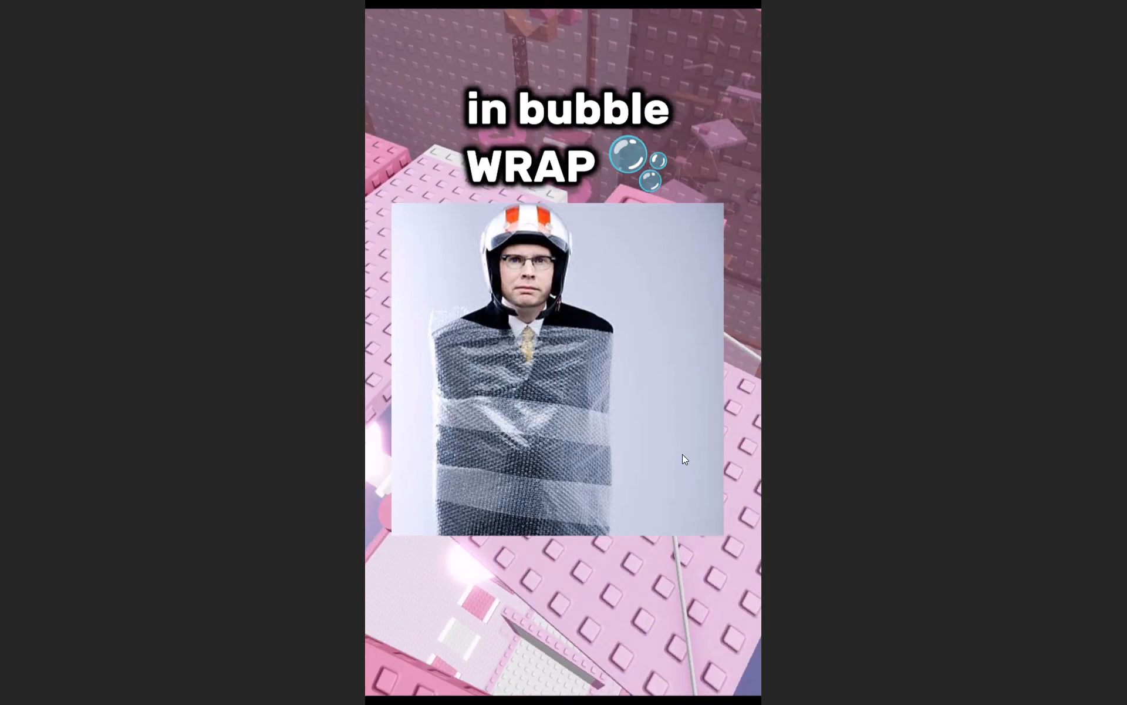
click(675, 442)
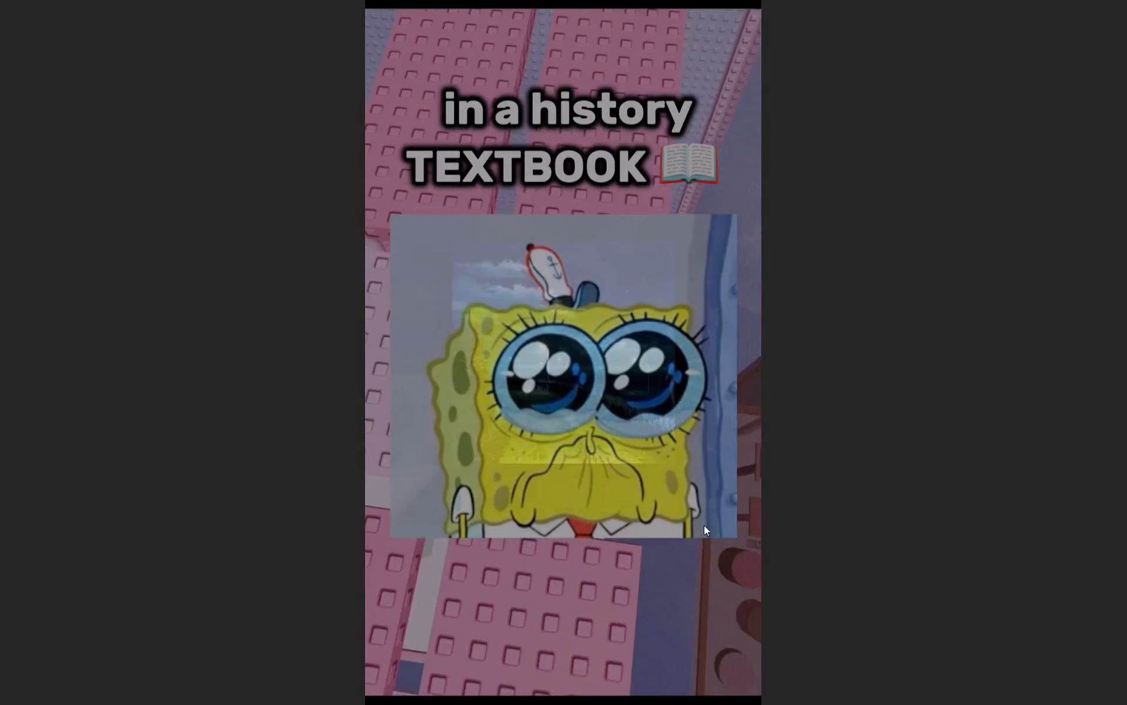
click(681, 522)
click(758, 636)
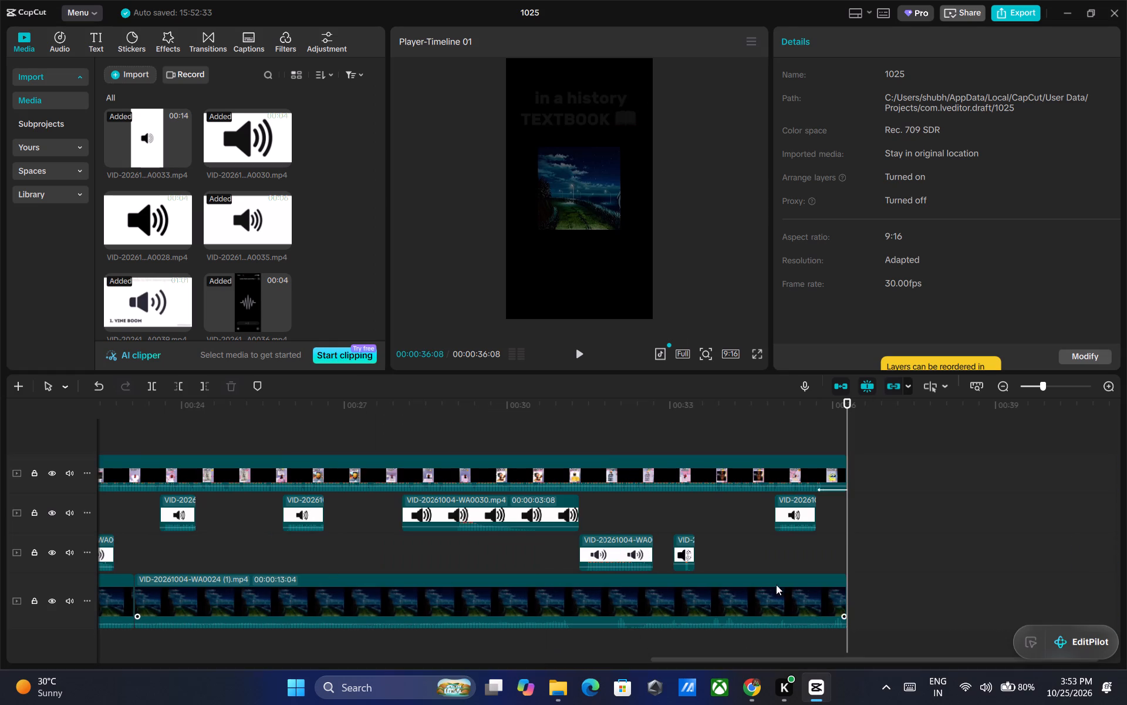
Split the background night-scene clip at 00:00:36:05 and delete the leftover piece at its end.
drag(849, 413, 842, 412)
click(838, 582)
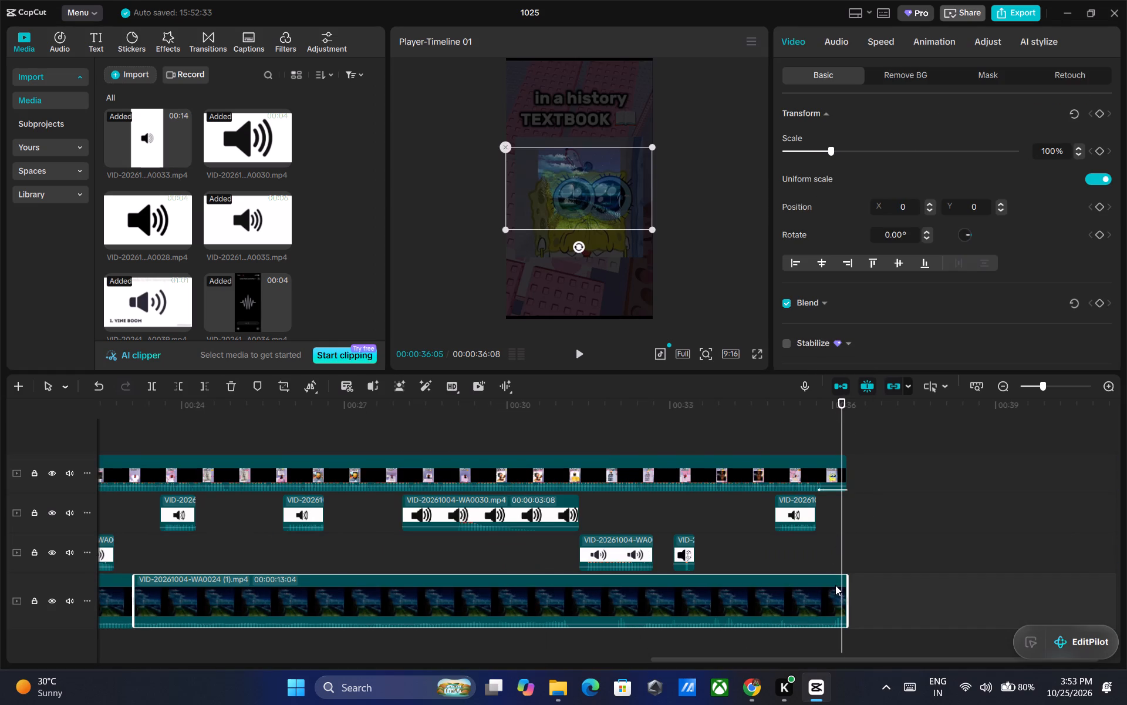
key(ctrl+b)
key(Delete)
Copy the first Vine Boom sound-effect clip near the start of the timeline and paste it at 00:00:34:28.
click(796, 515)
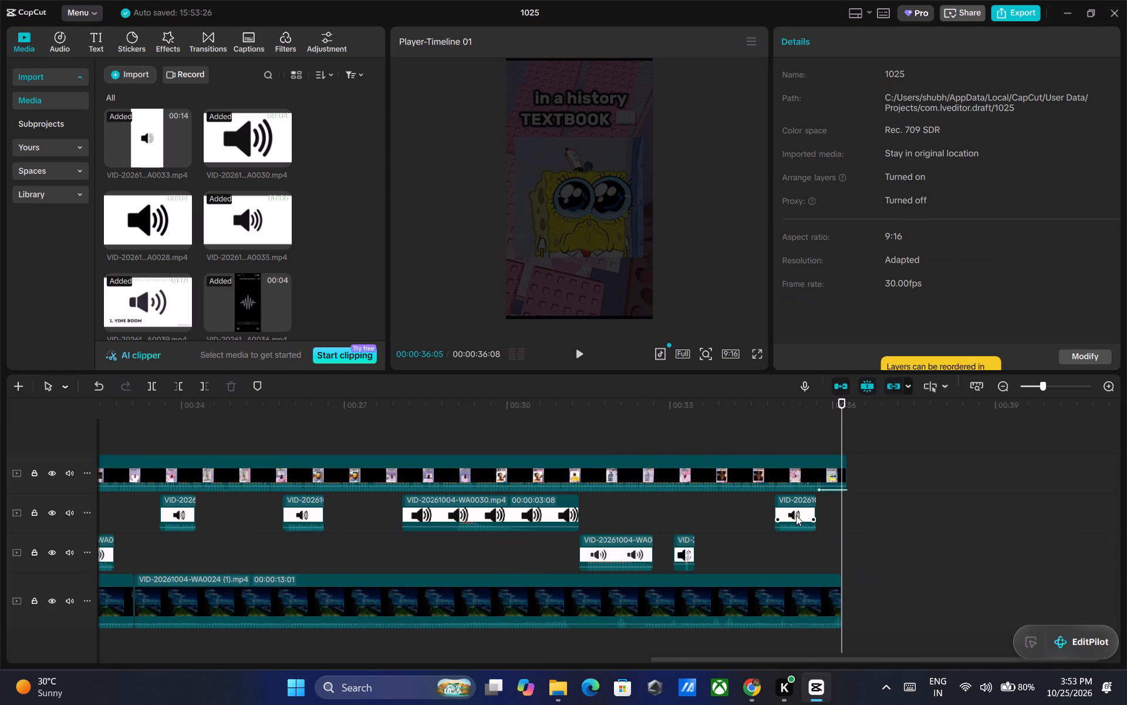
drag(673, 659, 177, 651)
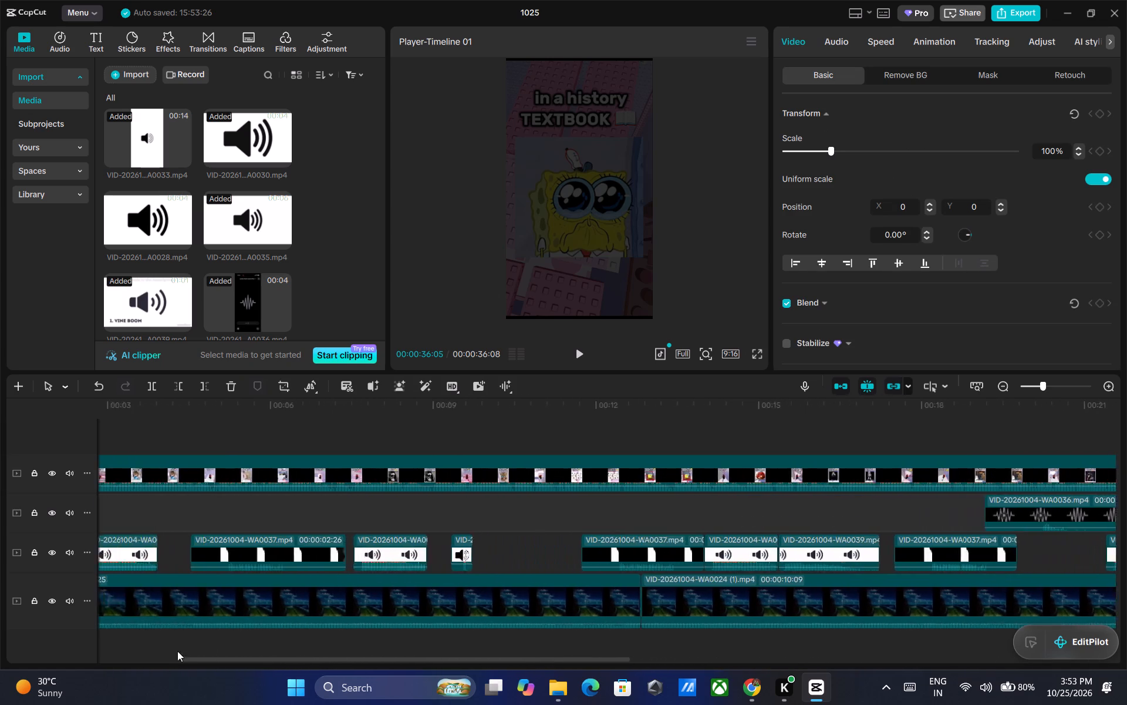
drag(177, 651, 123, 649)
click(292, 543)
right_click(292, 543)
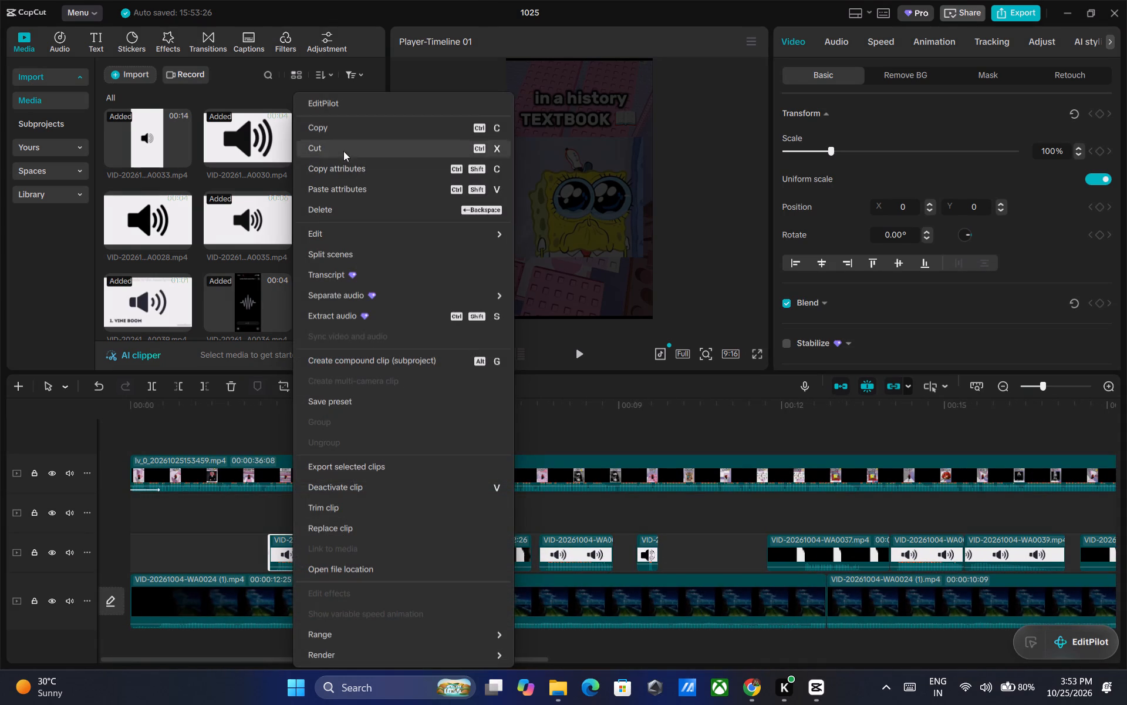
click(343, 129)
drag(347, 656, 664, 663)
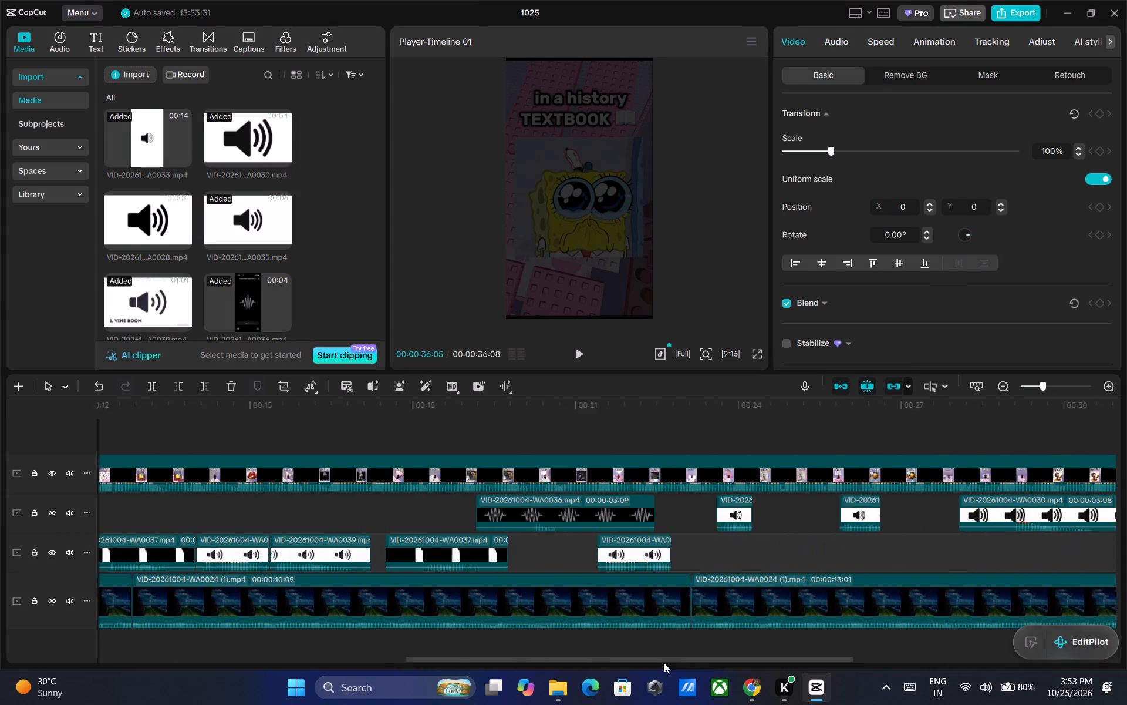
drag(664, 663, 860, 663)
click(869, 548)
drag(869, 548, 866, 547)
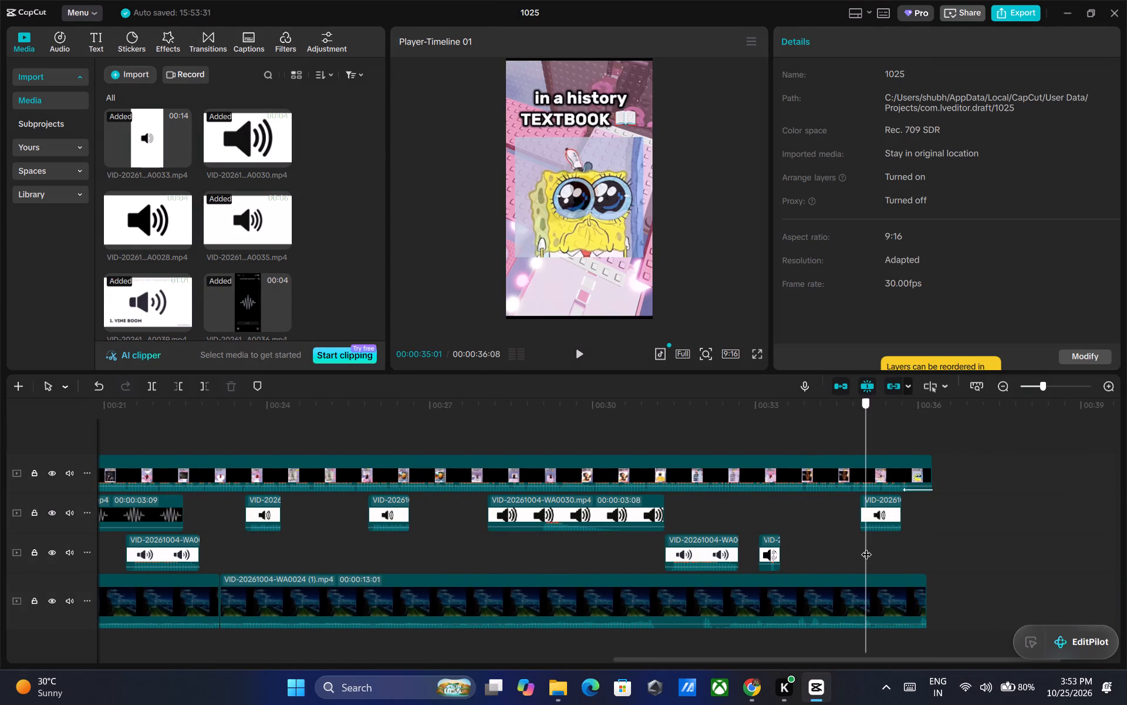
drag(866, 547, 863, 547)
right_click(863, 547)
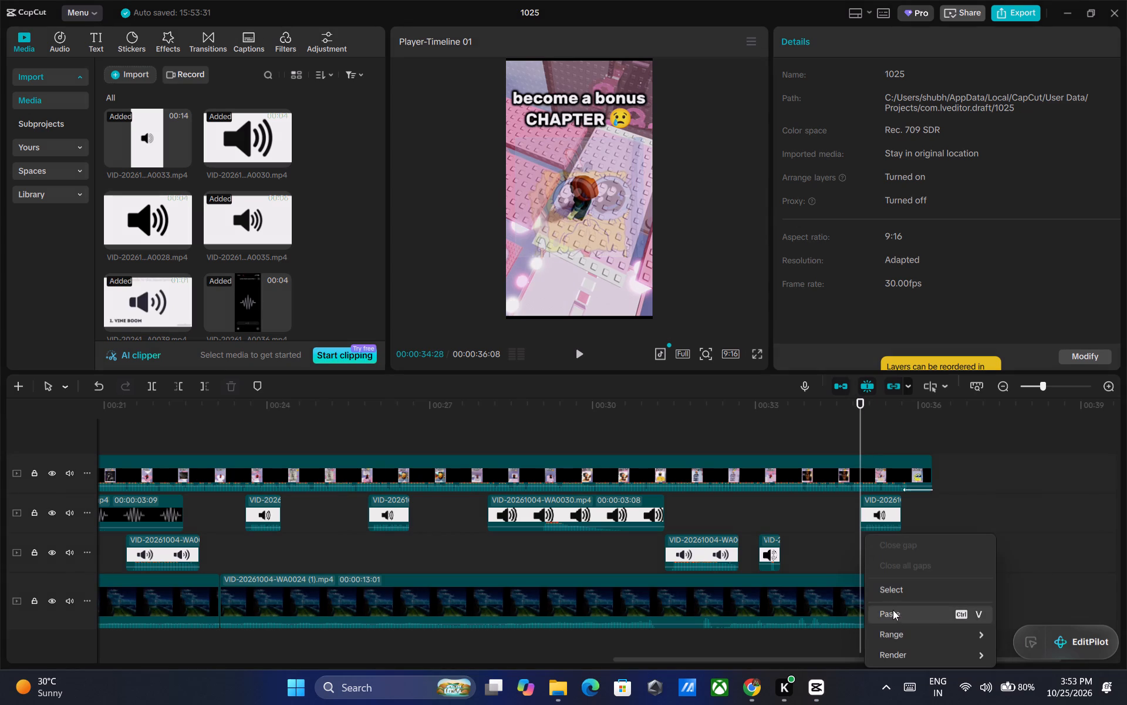
click(893, 612)
Delete the old sound-effect clip directly above the pasted Vine Boom clip and play back the ending.
click(881, 507)
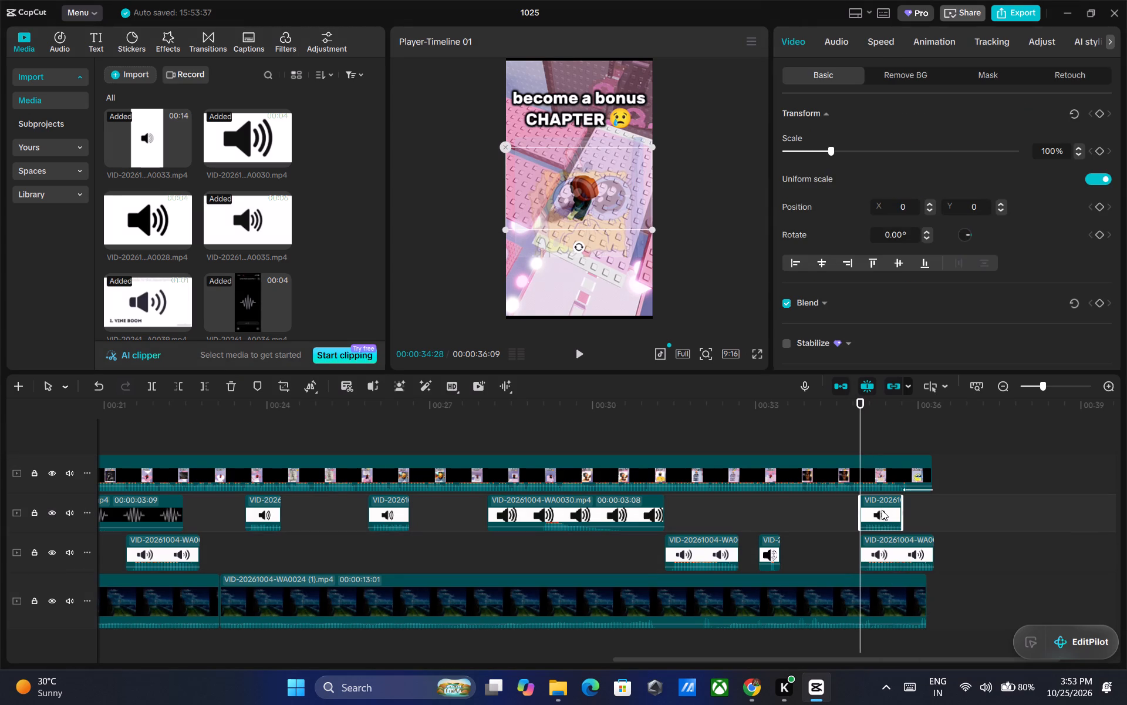
key(Delete)
click(573, 349)
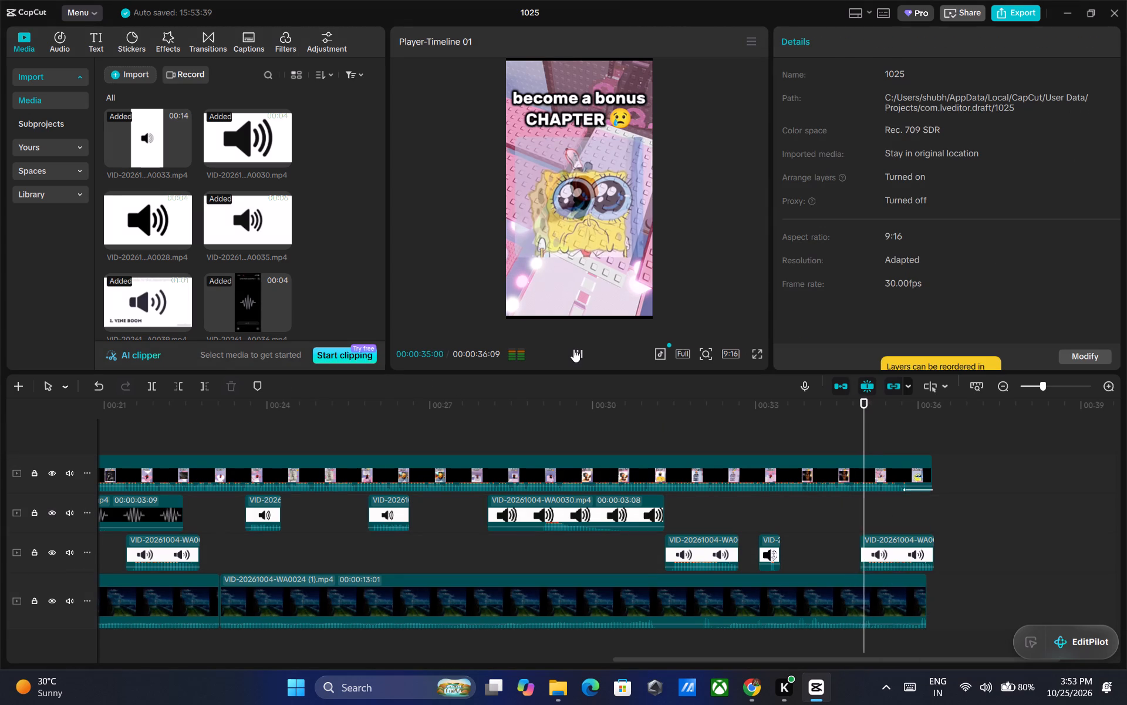
click(573, 349)
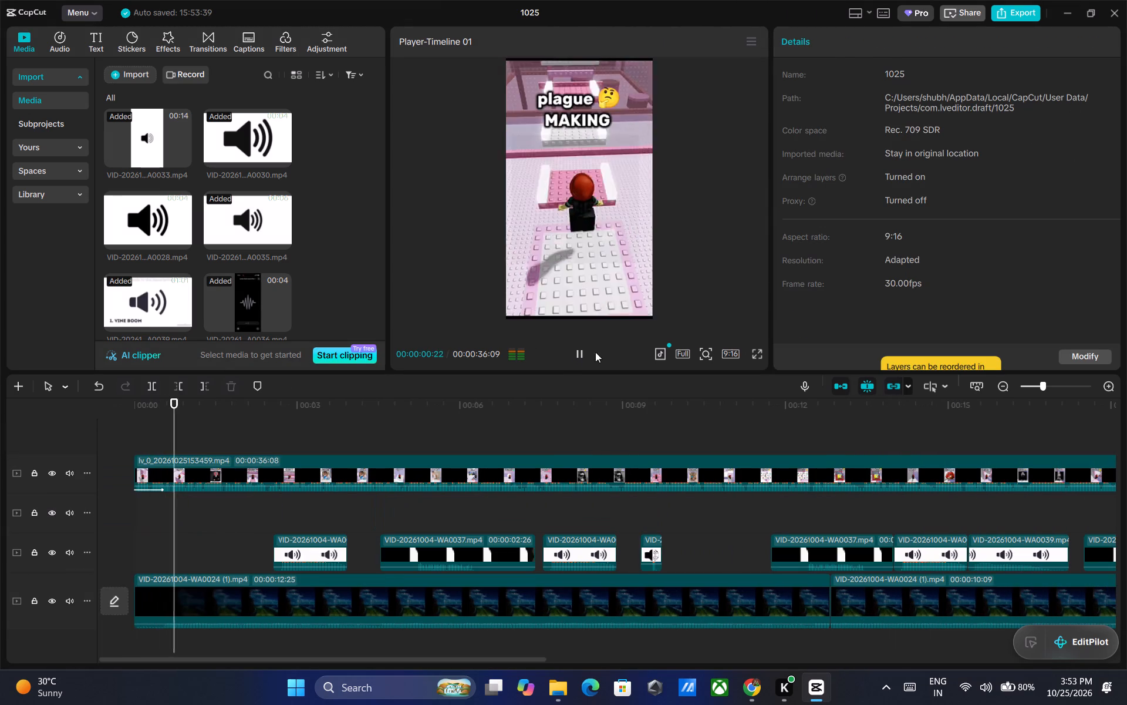
click(582, 351)
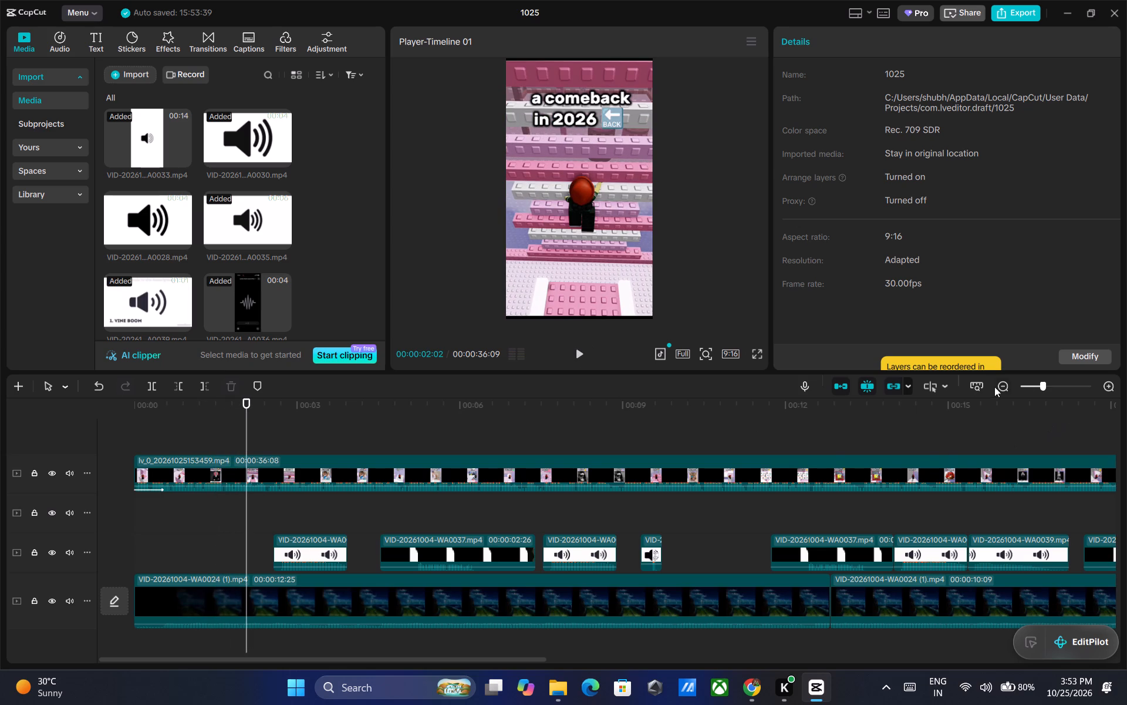
Split the last Vine Boom clip at 00:00:36:05 and delete the leftover piece at its end.
double_click(1003, 387)
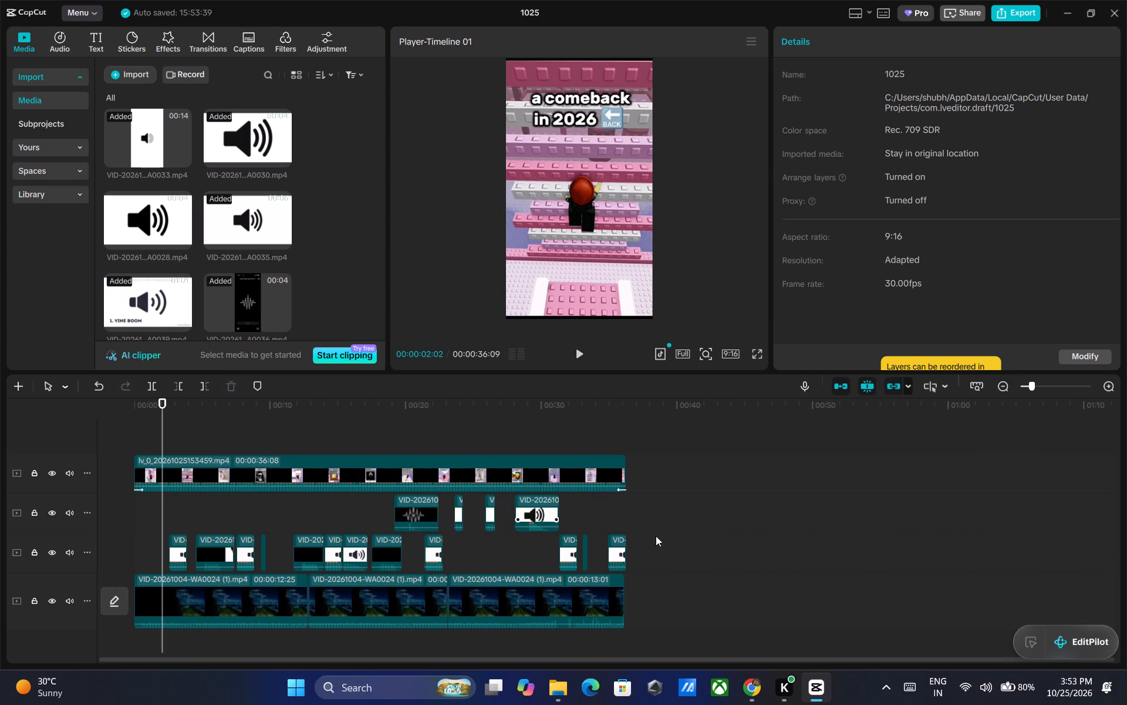
ctrl+scroll(683, 551, up, 5)
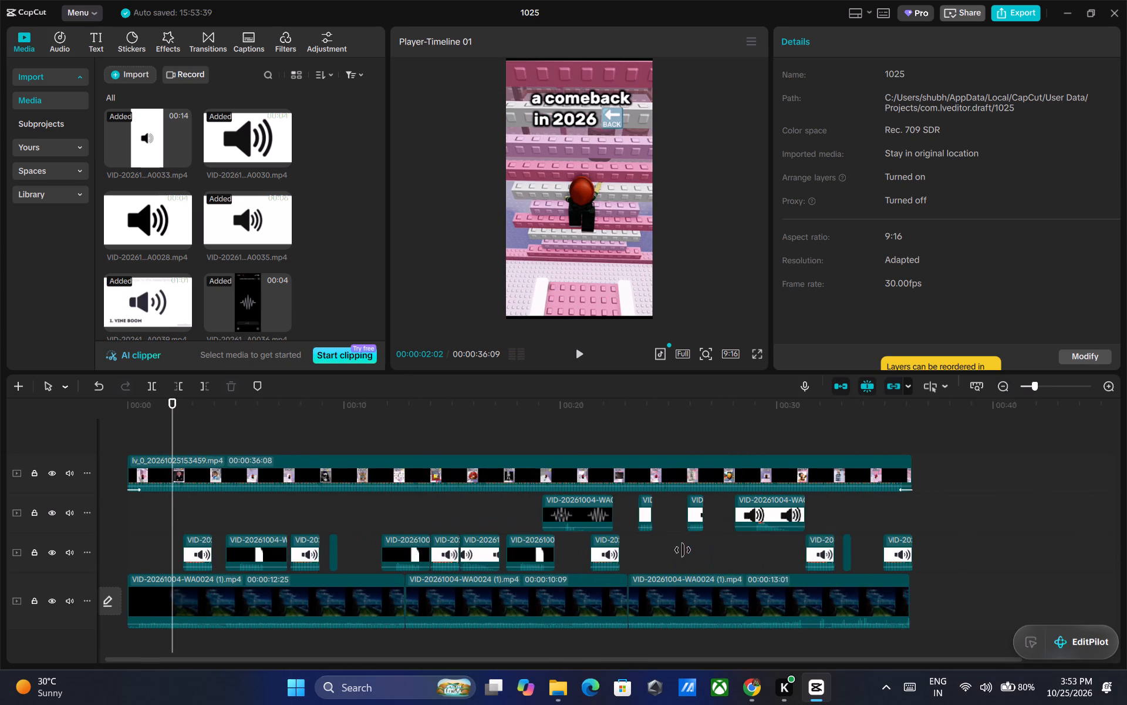
ctrl+scroll(683, 548, up, 1)
drag(562, 657, 712, 659)
click(797, 501)
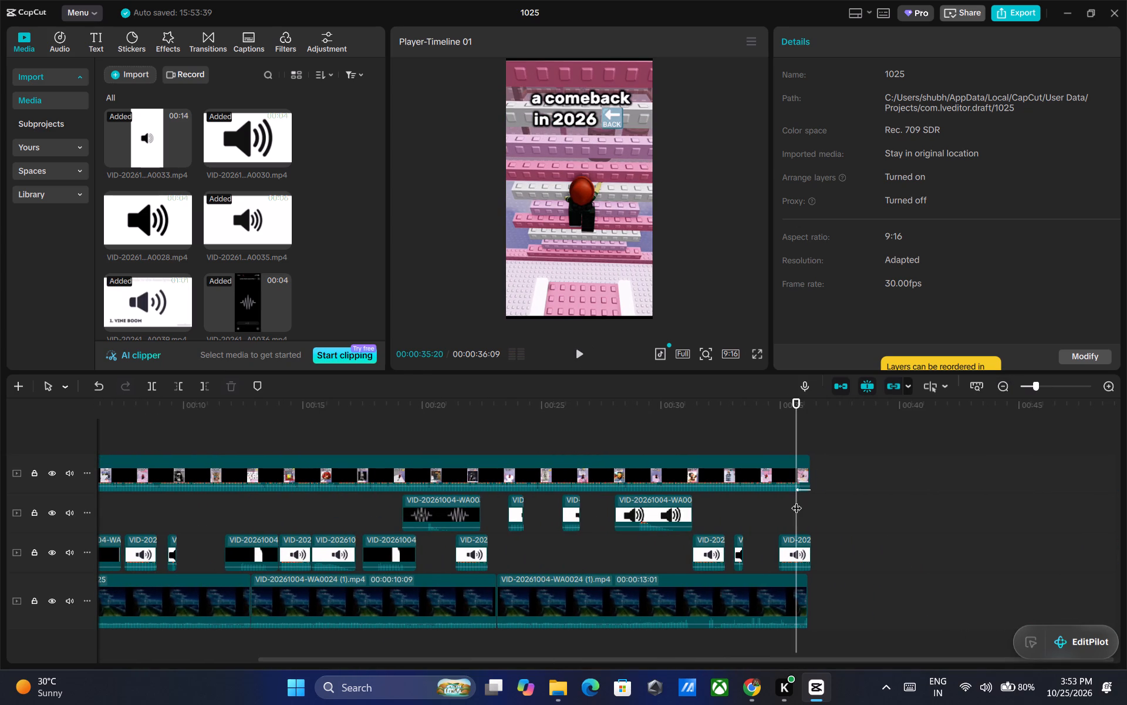
drag(796, 402, 799, 402)
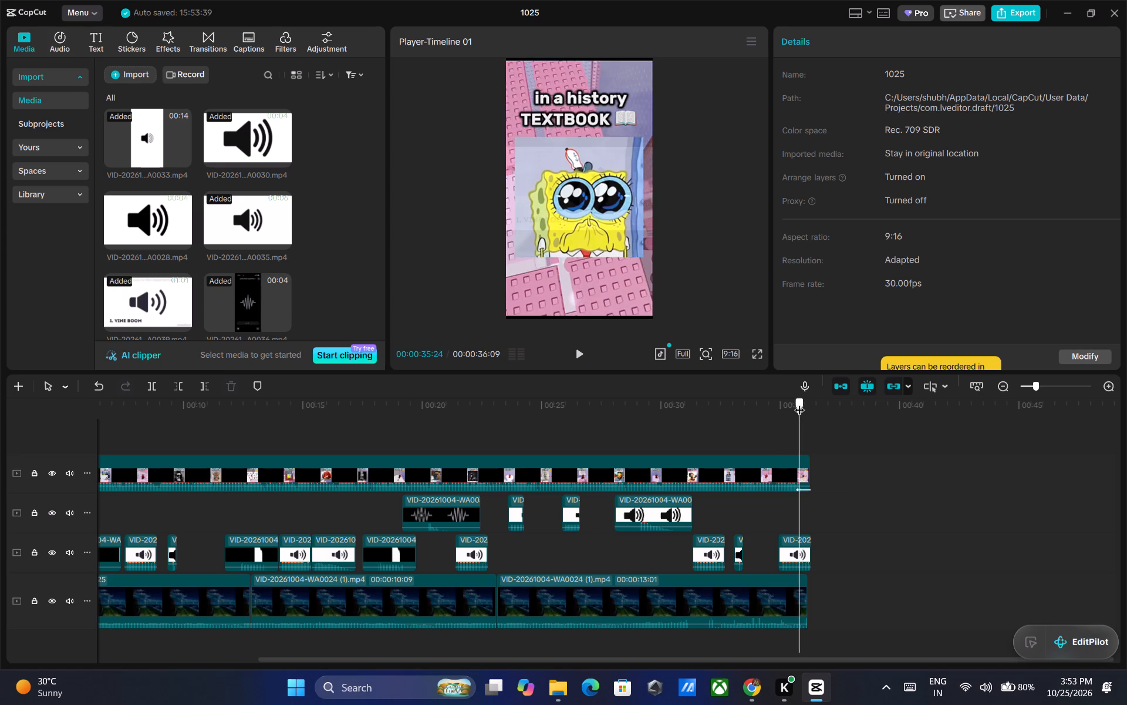
drag(799, 402, 804, 405)
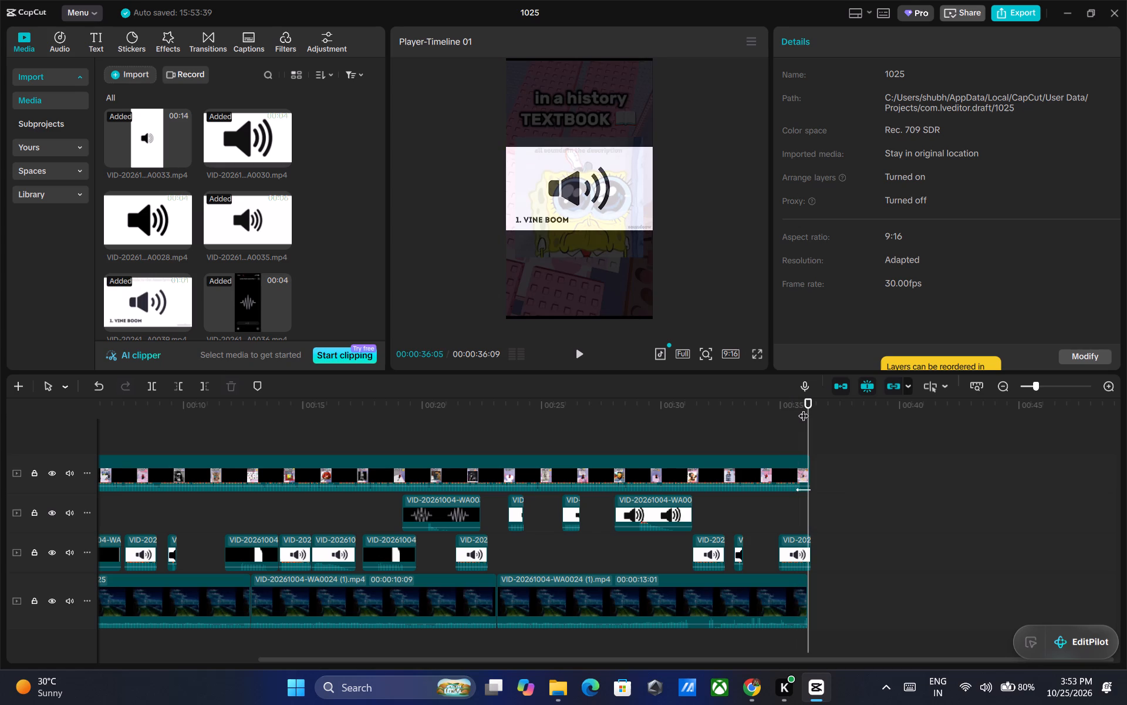
ctrl+click(797, 554)
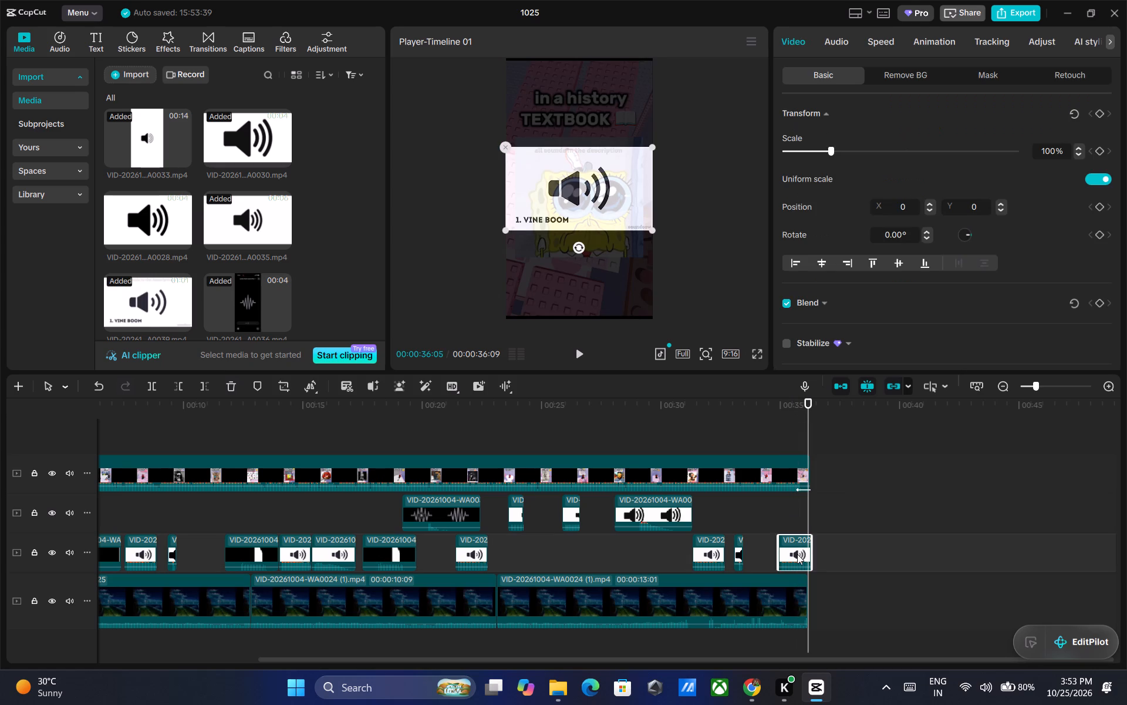
key(ctrl+b)
key(Delete)
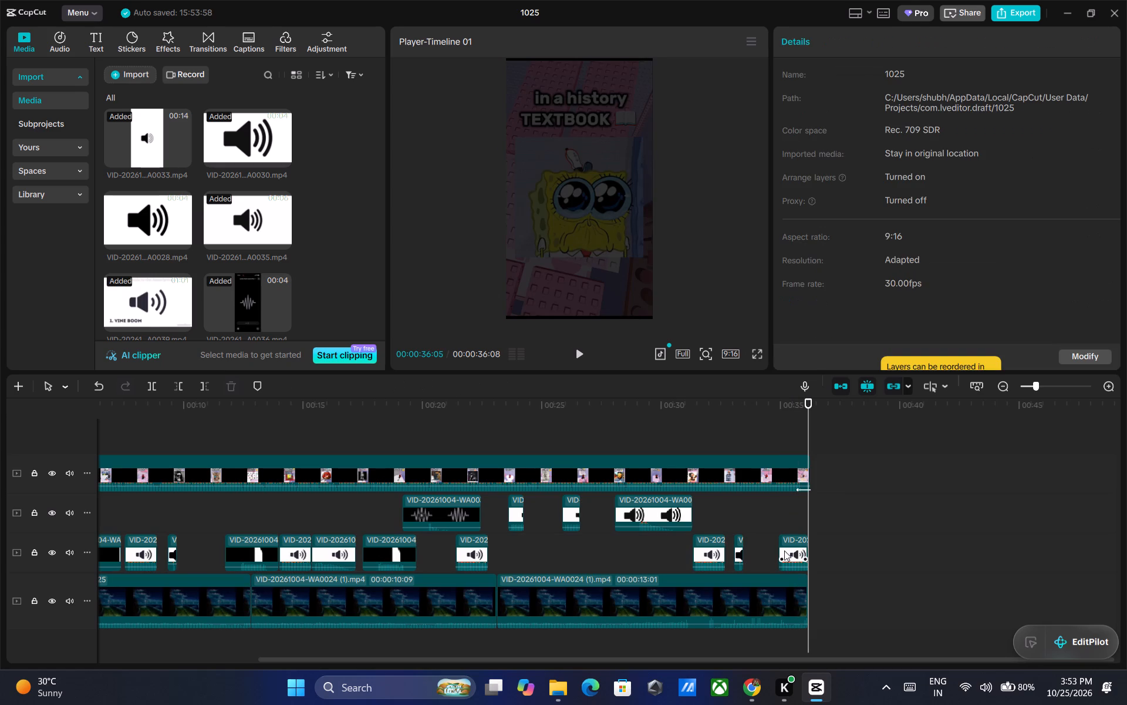
Apply the Fade Out animation to the last Vine Boom clip and play the ending from 00:00:32:12.
click(784, 550)
click(934, 33)
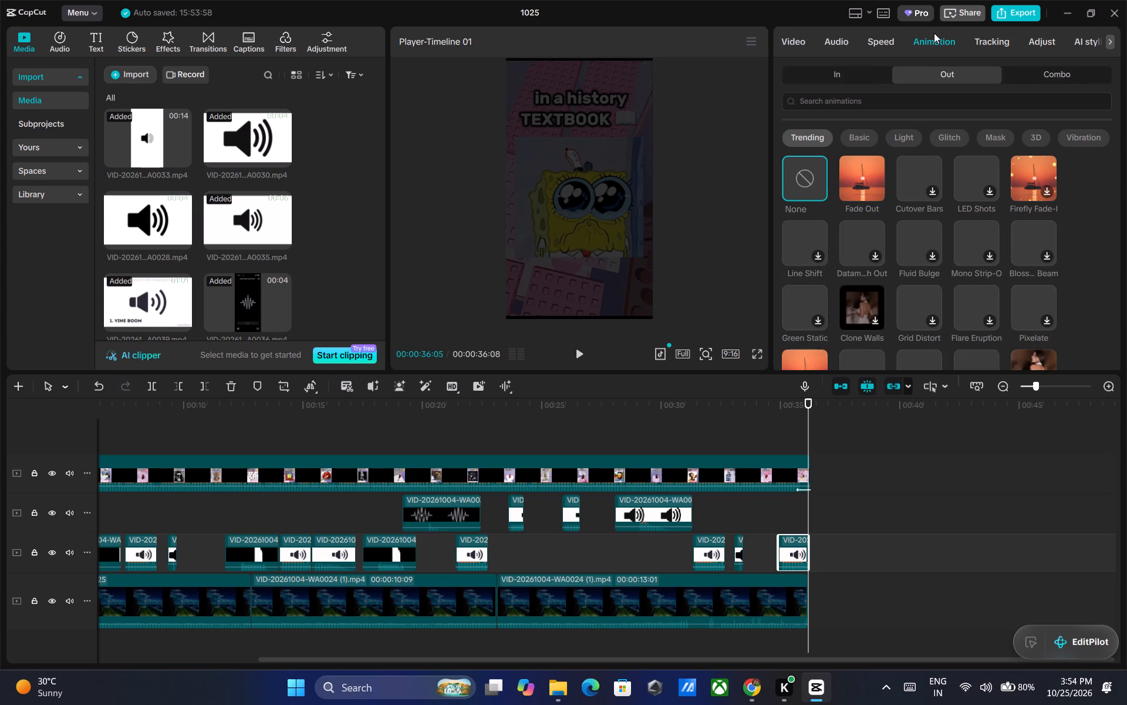
click(867, 177)
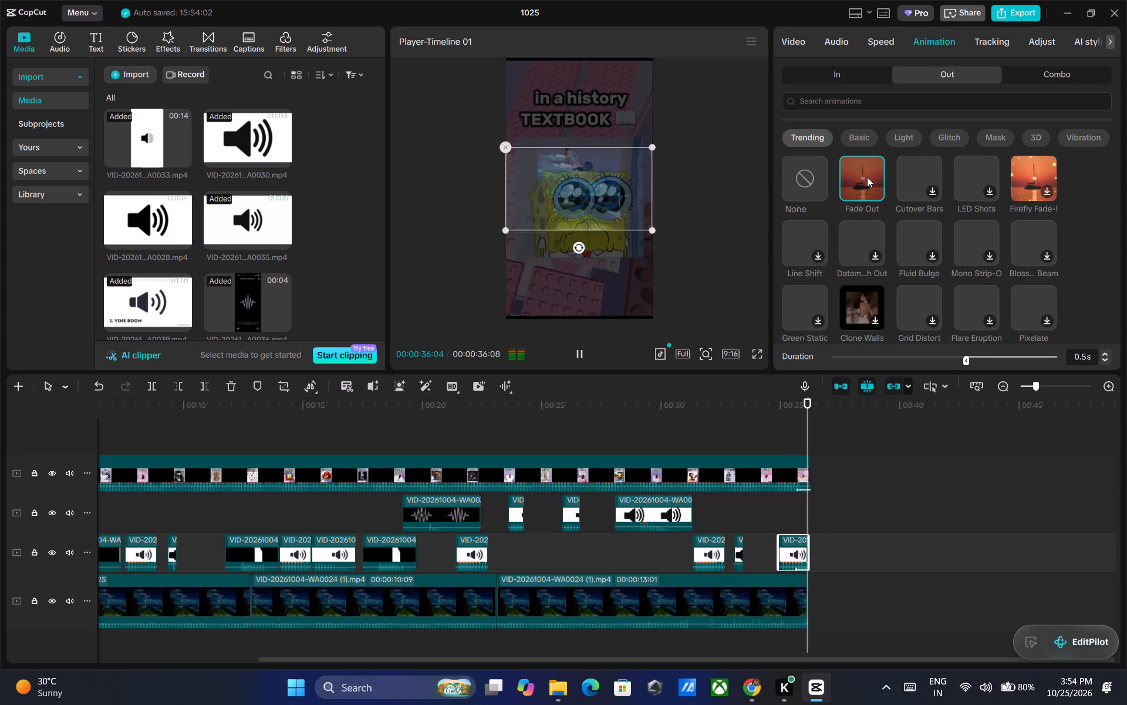
drag(804, 402, 718, 402)
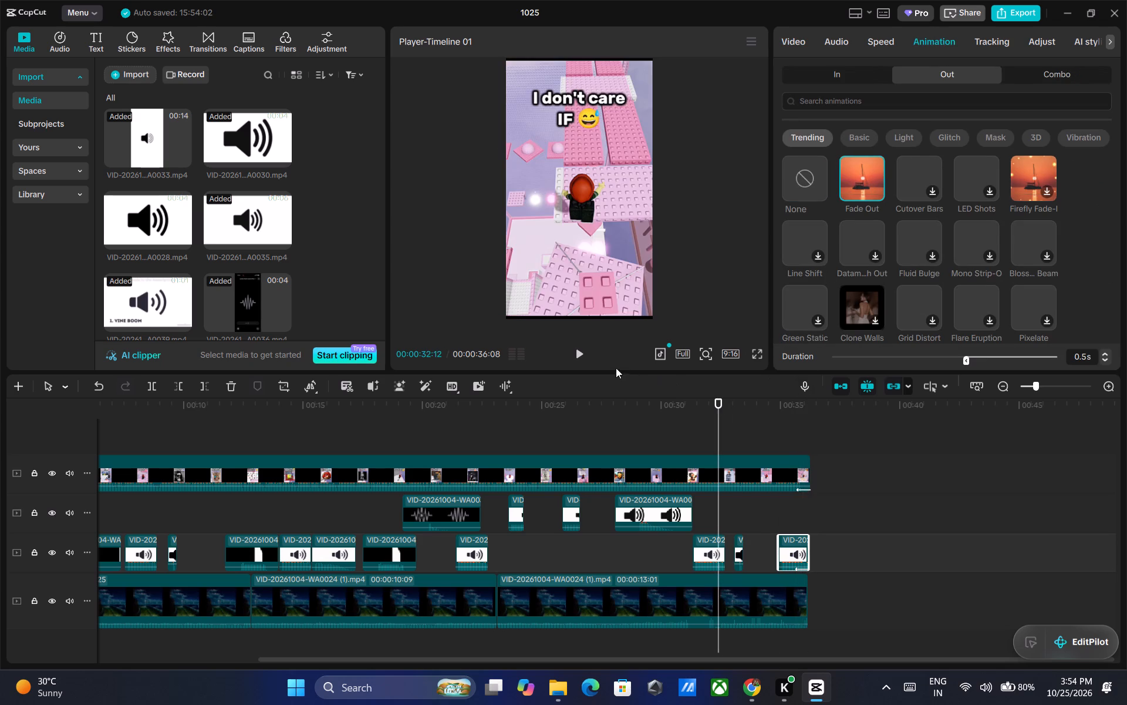
click(581, 357)
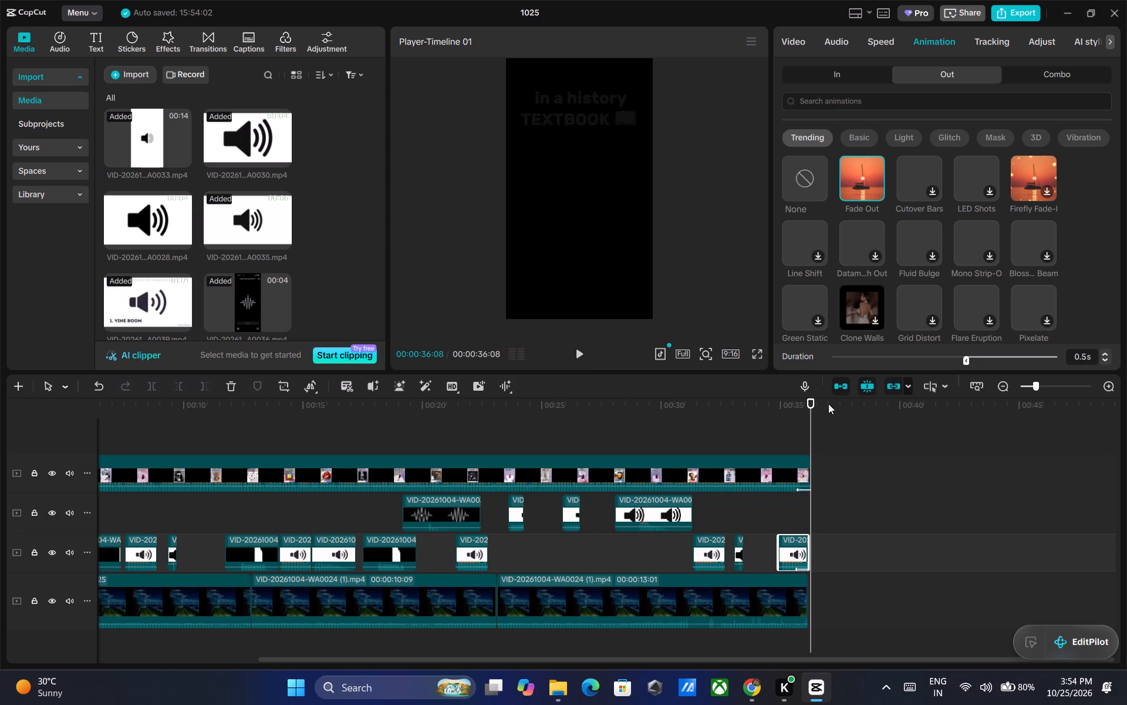
Apply the Fade Out animation to the last background night-scene clip with a duration of 1.1 s.
drag(811, 401, 795, 403)
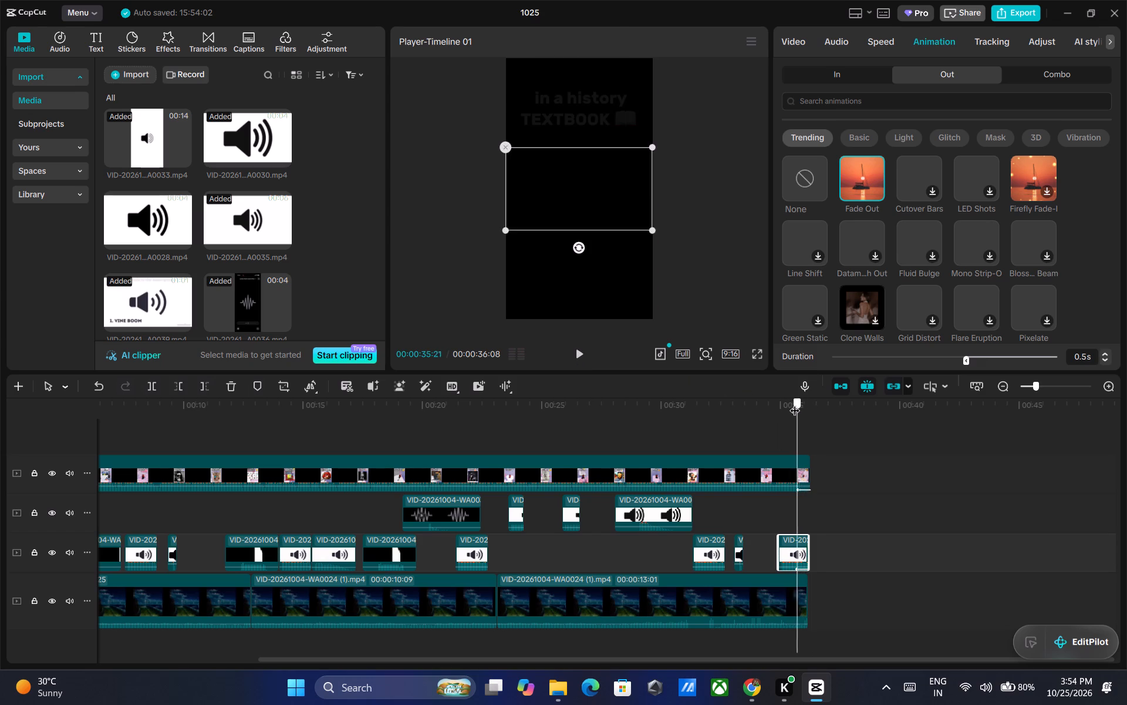
drag(795, 403, 788, 403)
click(773, 611)
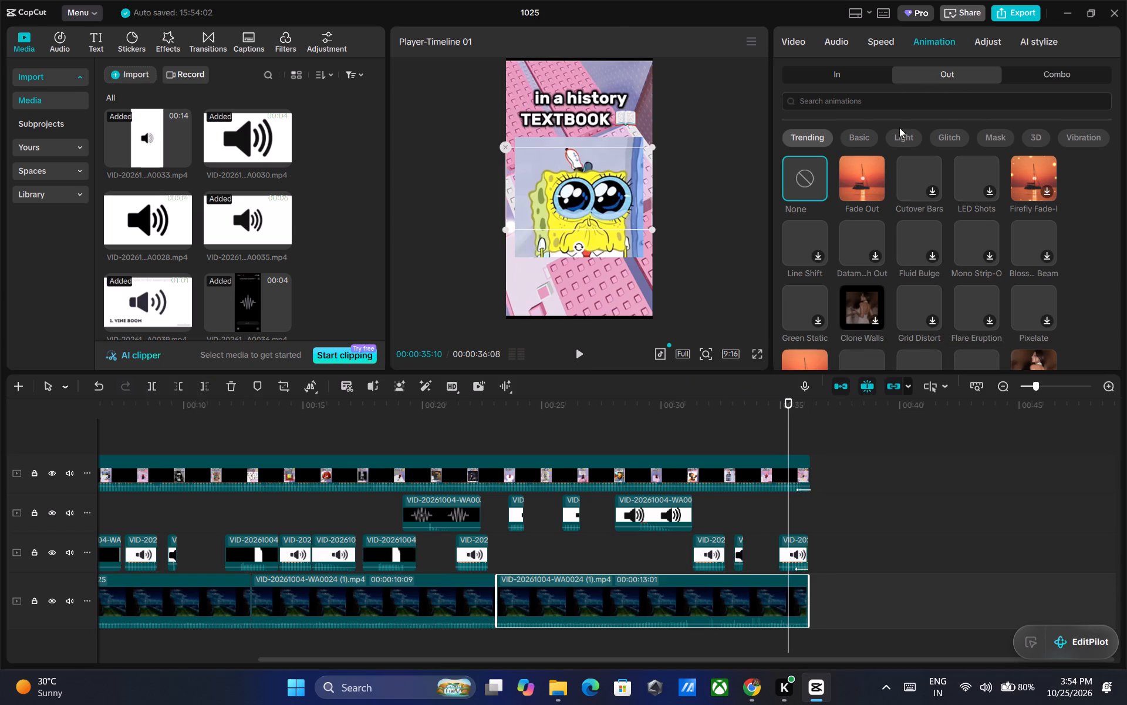
click(851, 180)
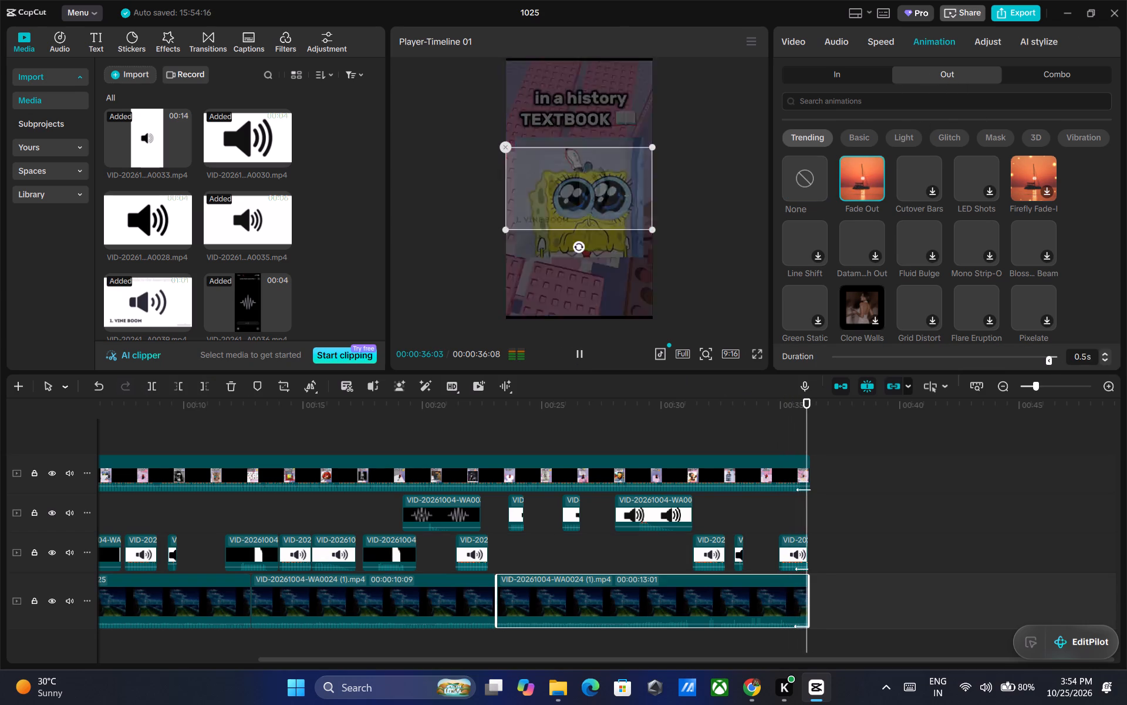
drag(1047, 362, 1037, 362)
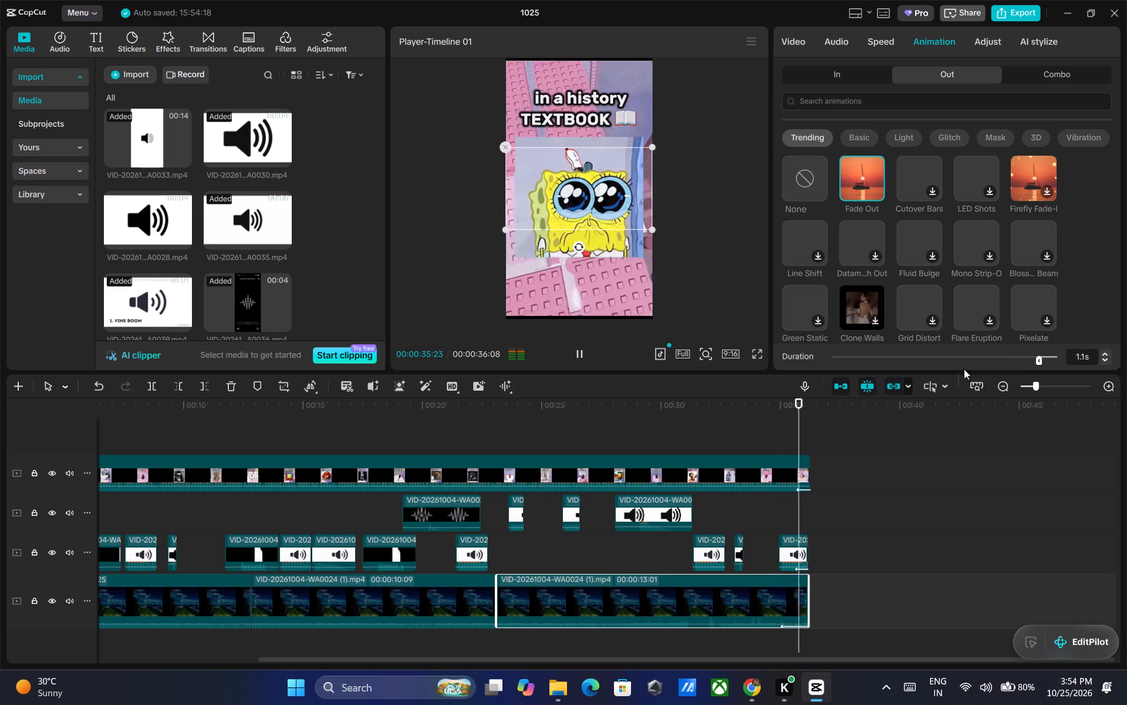
Set the Fade Out duration of the last Vine Boom clip to 0.8 s.
click(796, 546)
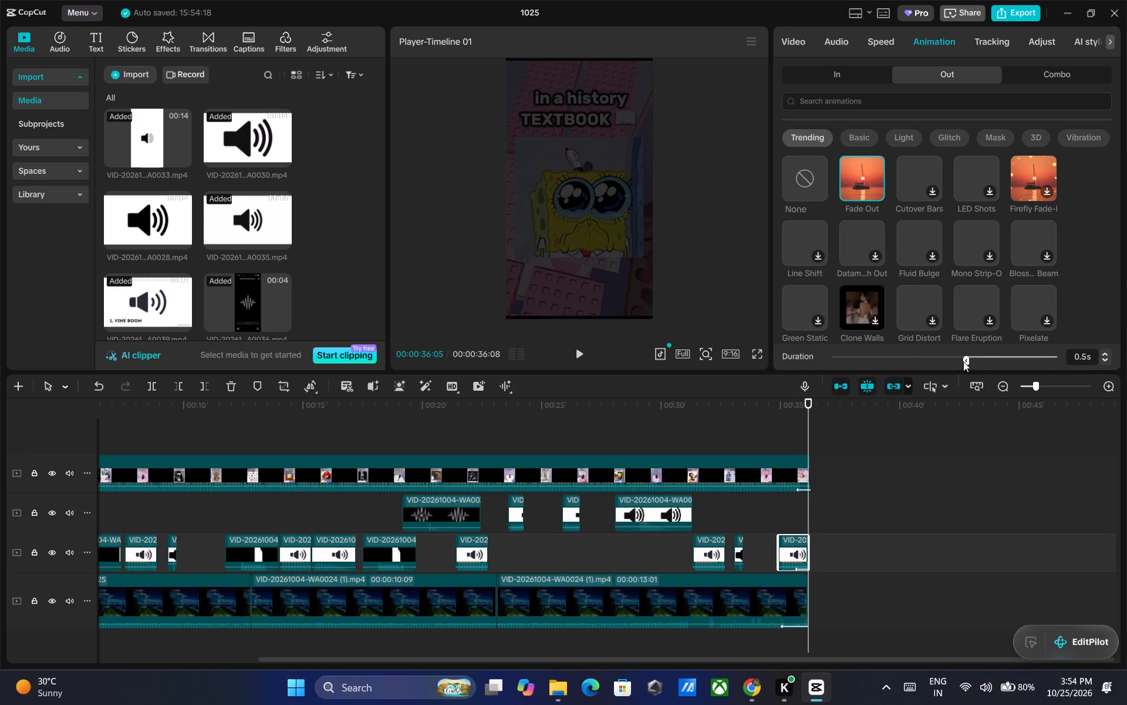
drag(965, 360, 916, 360)
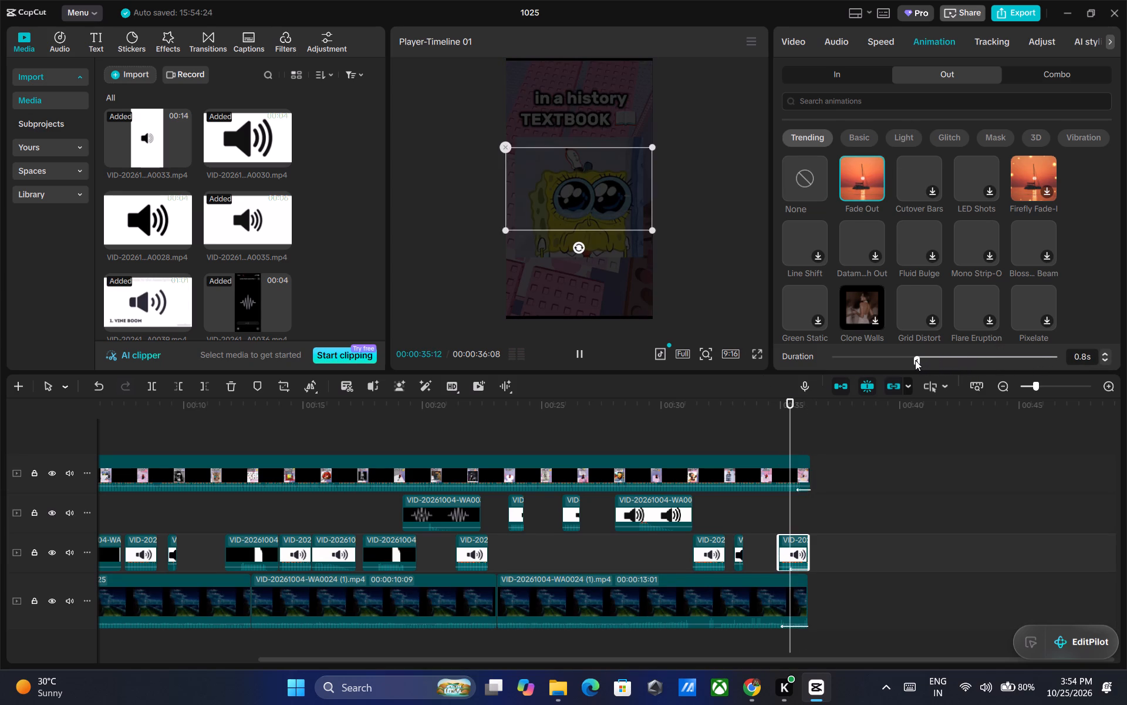
click(912, 456)
Set the export frame rate to 60fps and export the video.
drag(808, 402, 545, 367)
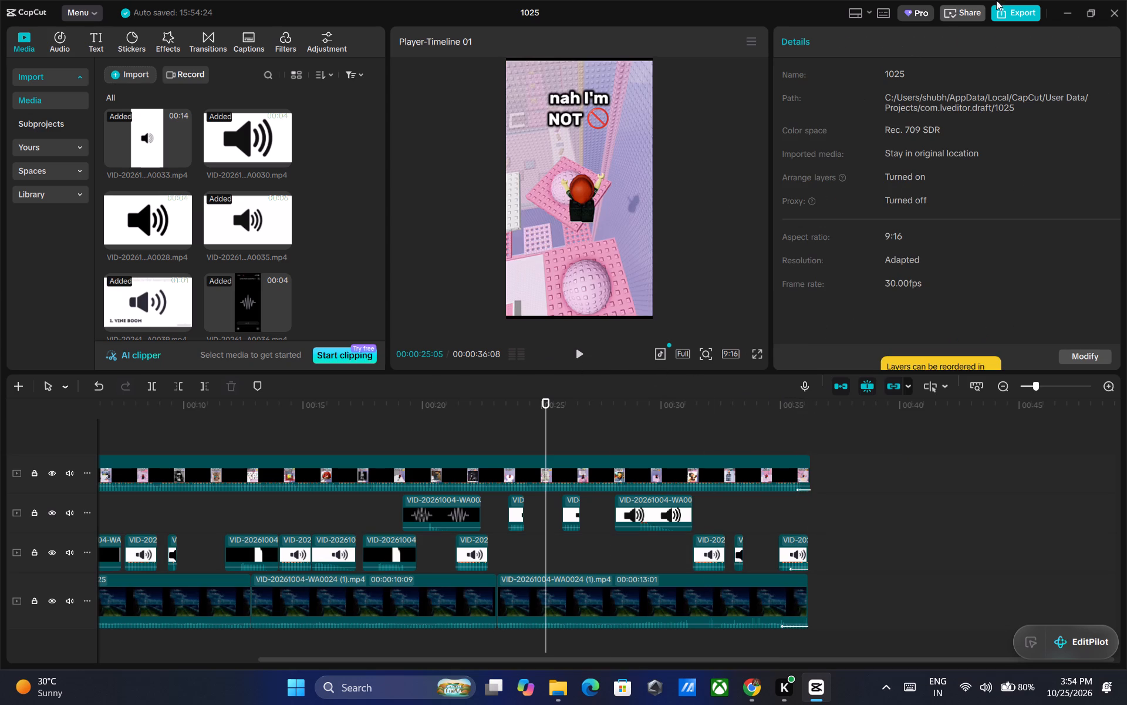
click(1023, 14)
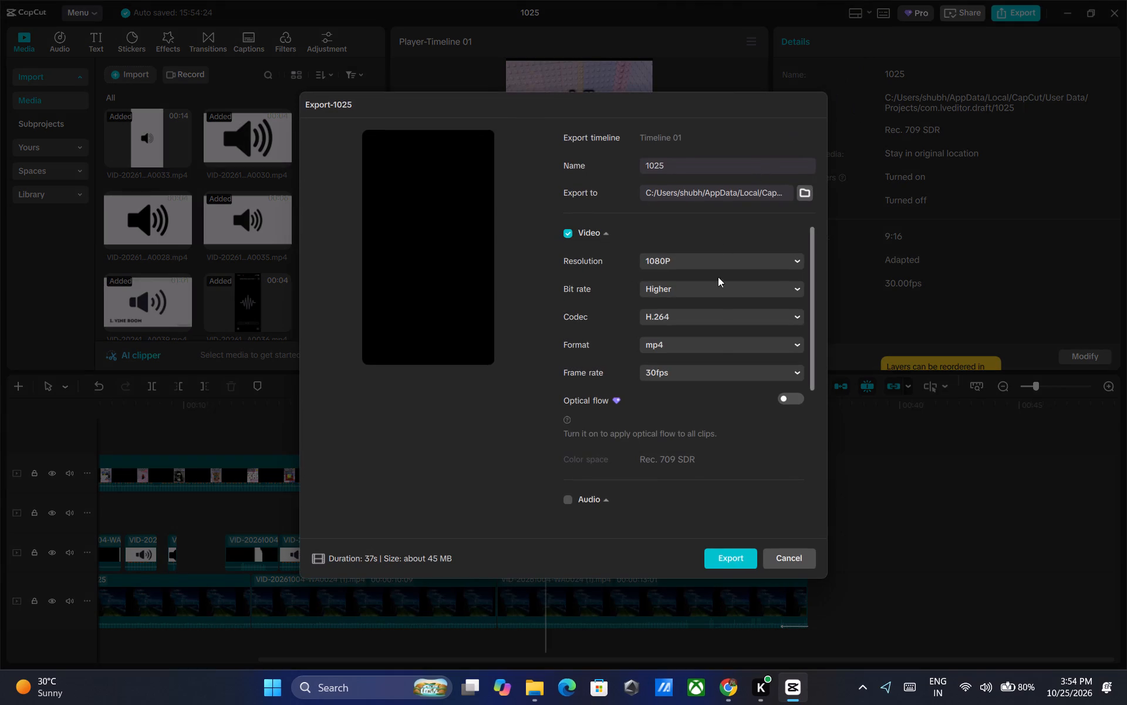
click(714, 371)
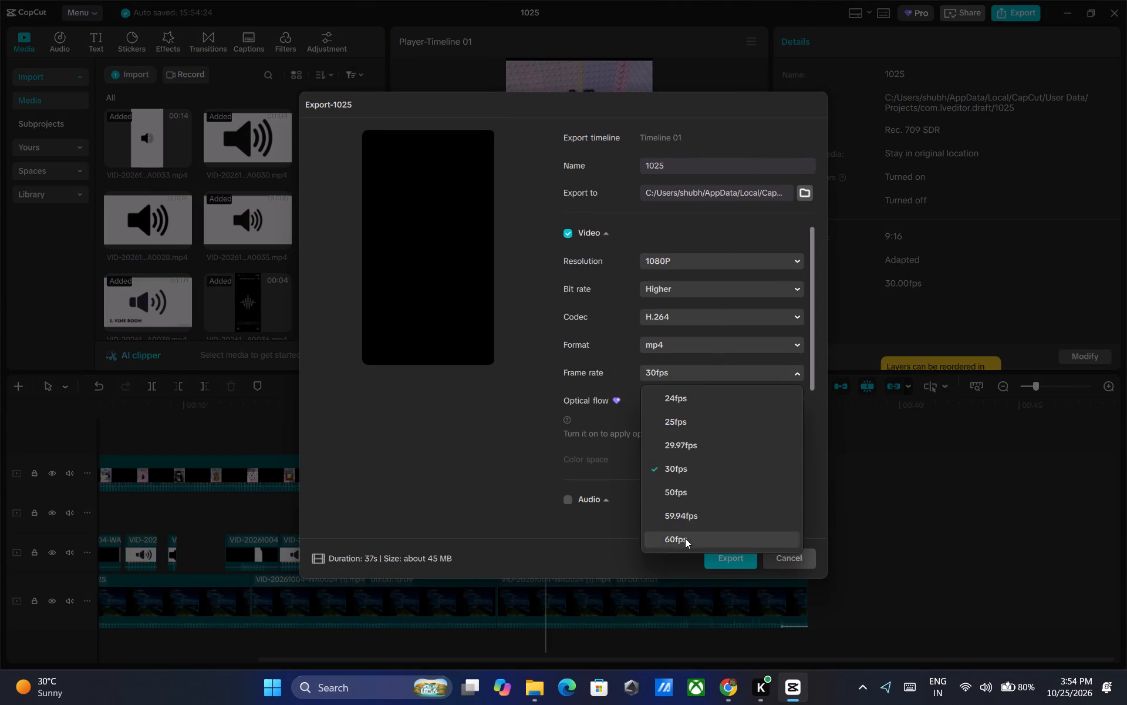
click(685, 538)
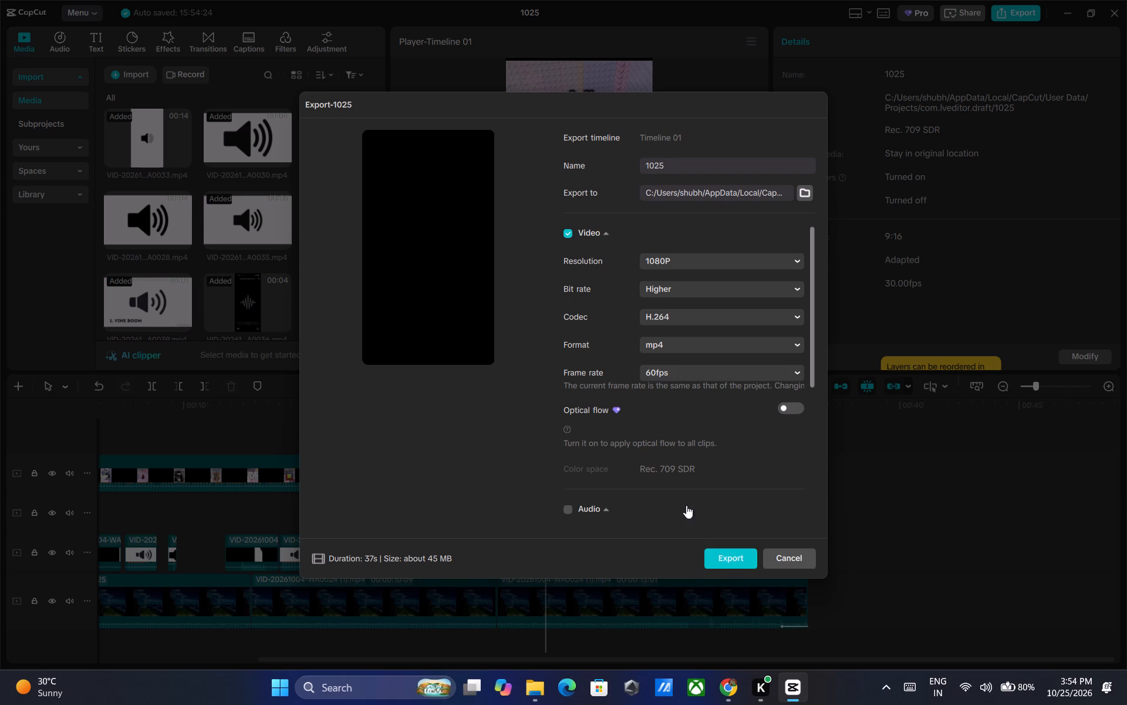
click(727, 556)
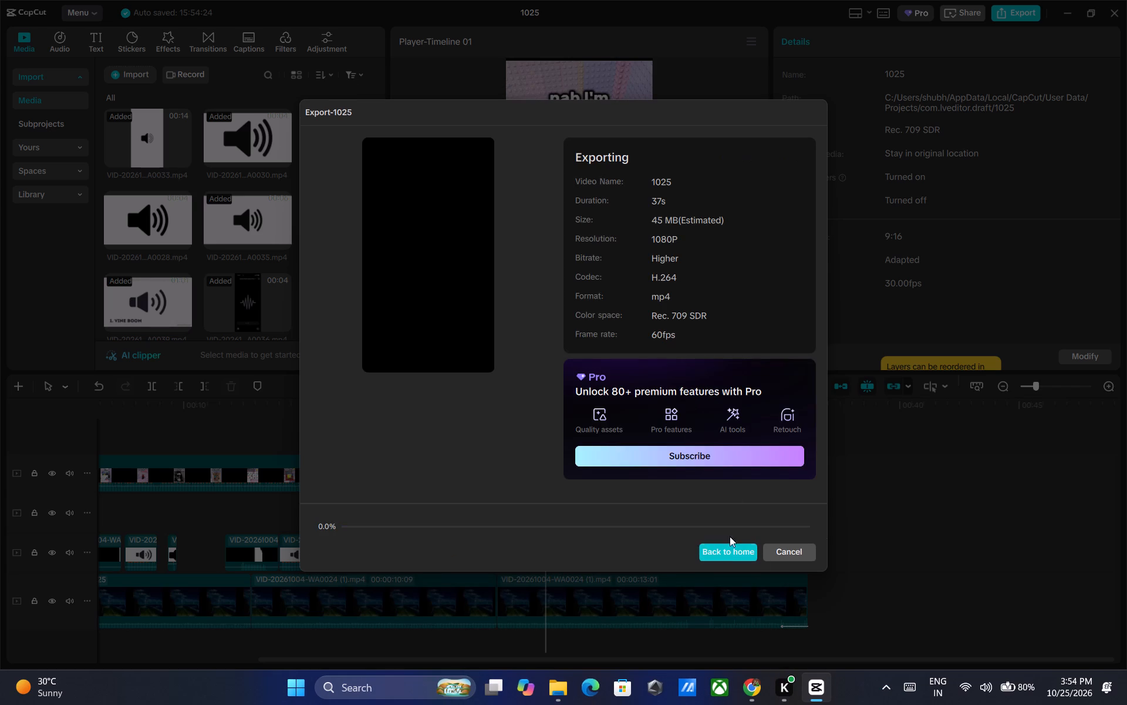